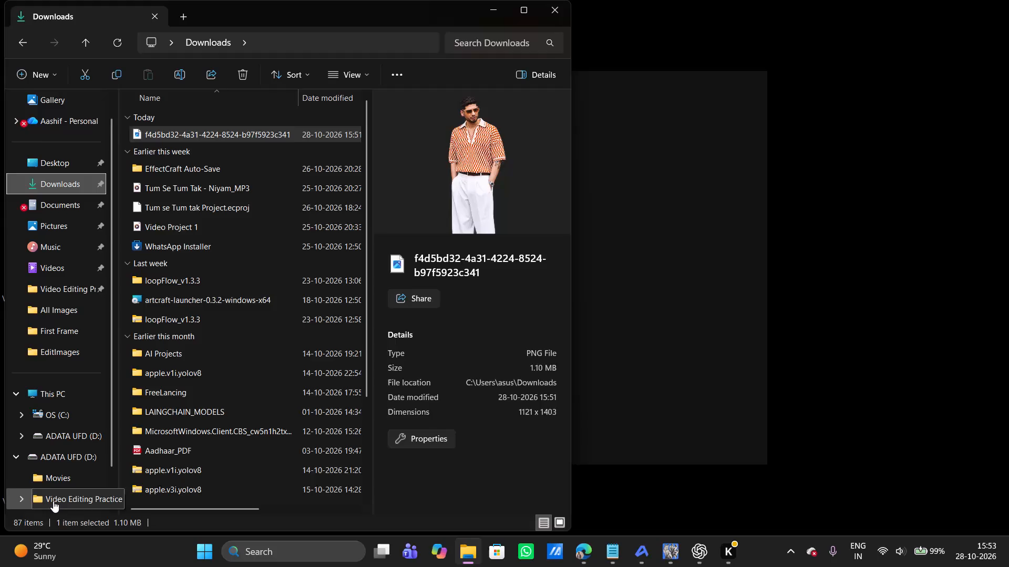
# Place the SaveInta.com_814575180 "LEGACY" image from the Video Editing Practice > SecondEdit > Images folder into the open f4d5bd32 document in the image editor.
pyautogui.click(53, 501)
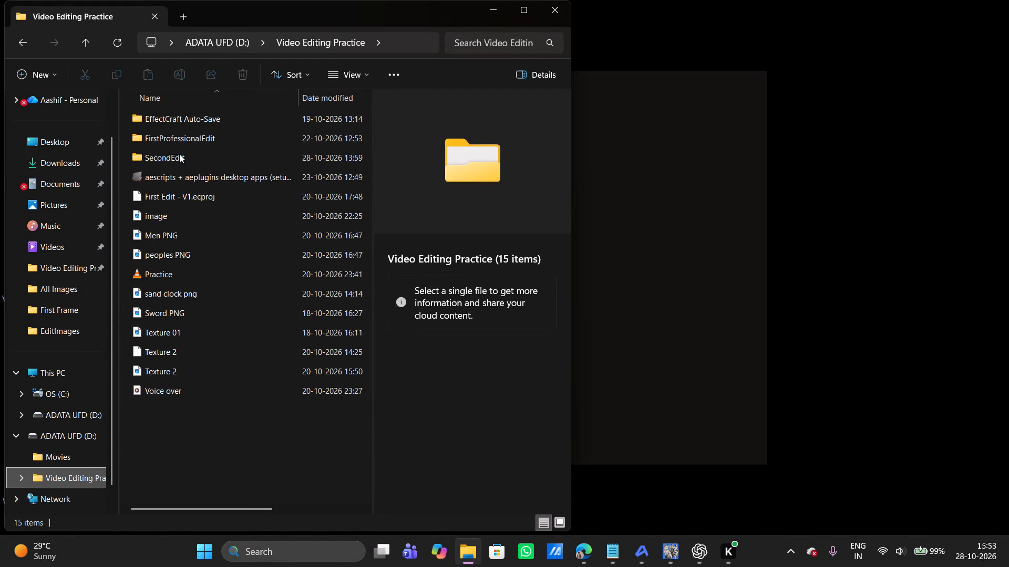
pyautogui.doubleClick(179, 154)
pyautogui.doubleClick(193, 135)
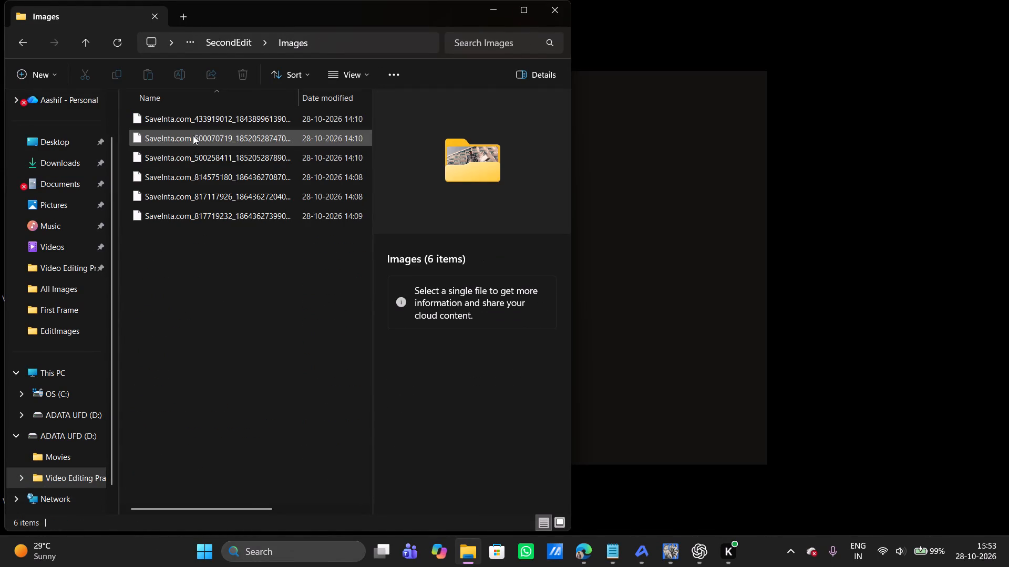
pyautogui.click(193, 152)
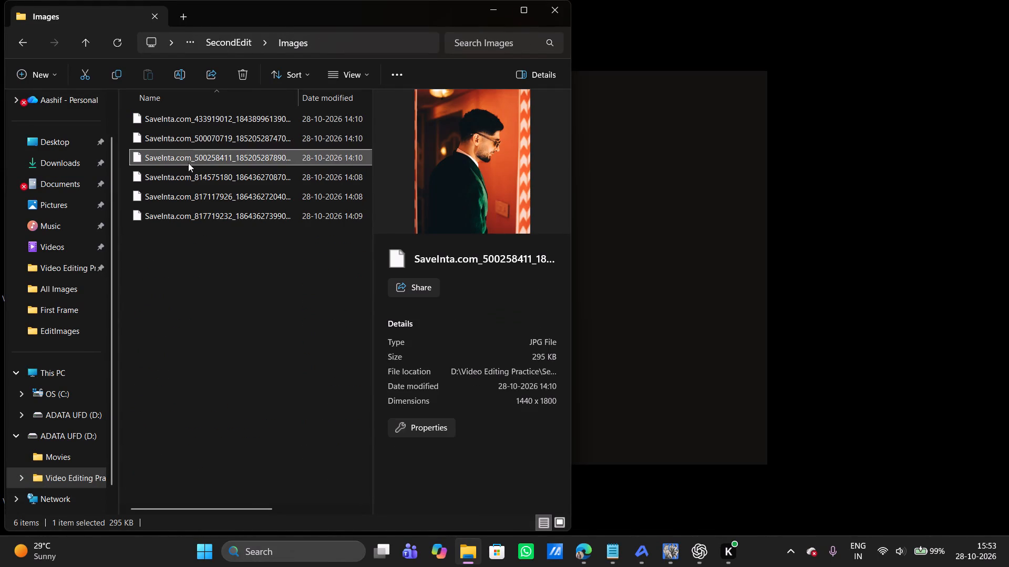
pyautogui.click(185, 176)
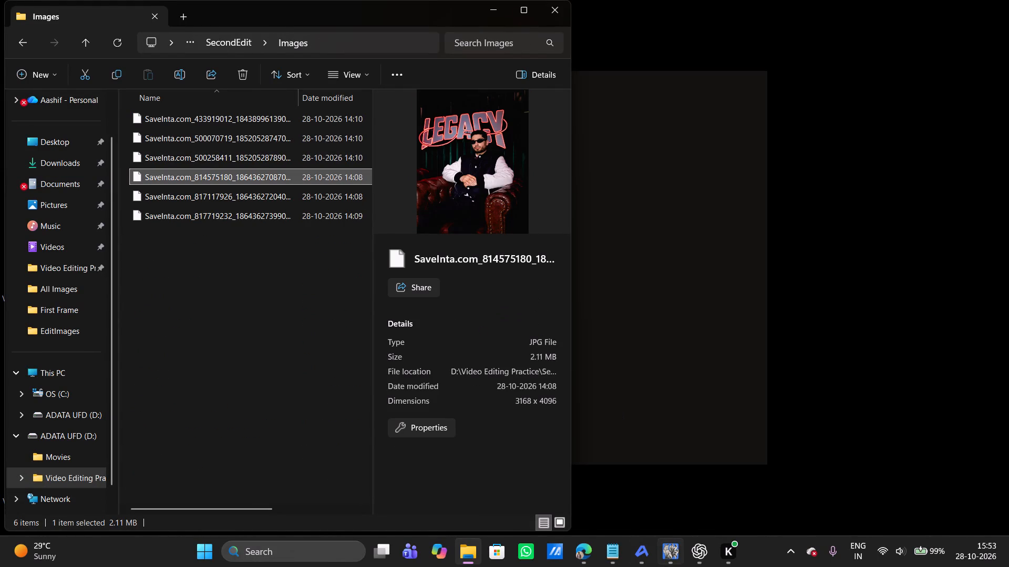
pyautogui.click(668, 562)
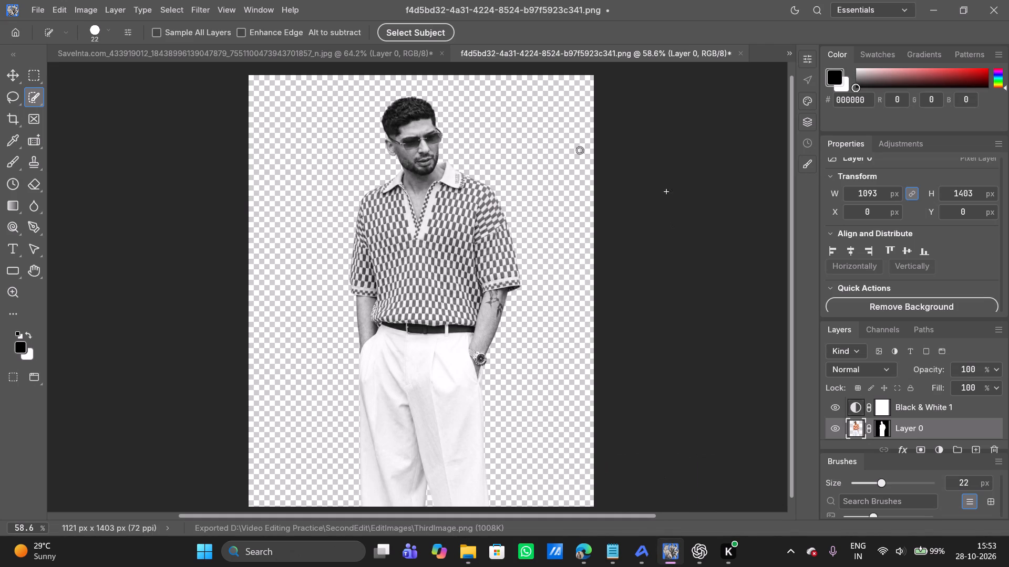
pyautogui.click(469, 553)
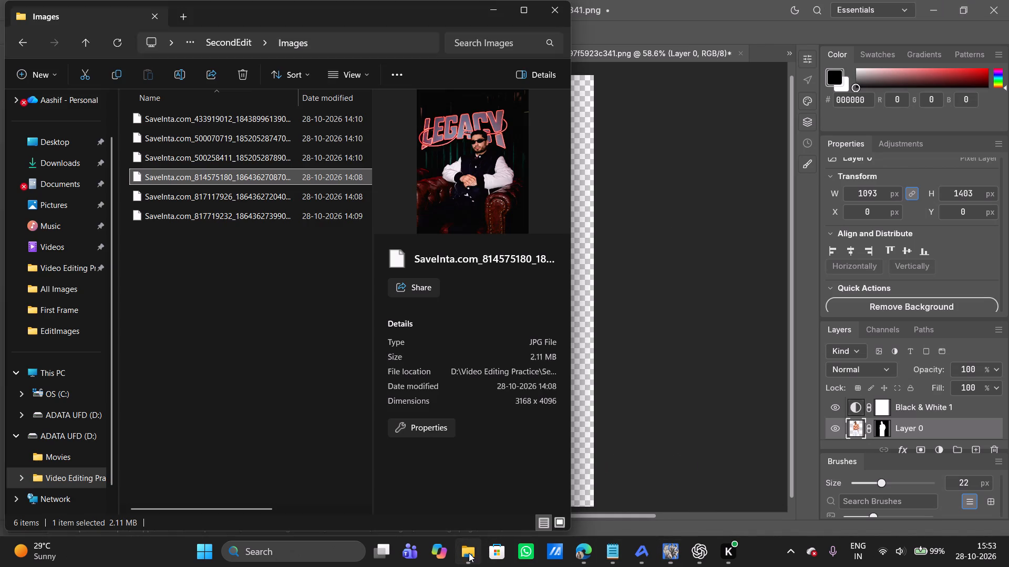
pyautogui.moveTo(217, 176); pyautogui.dragTo(707, 298)
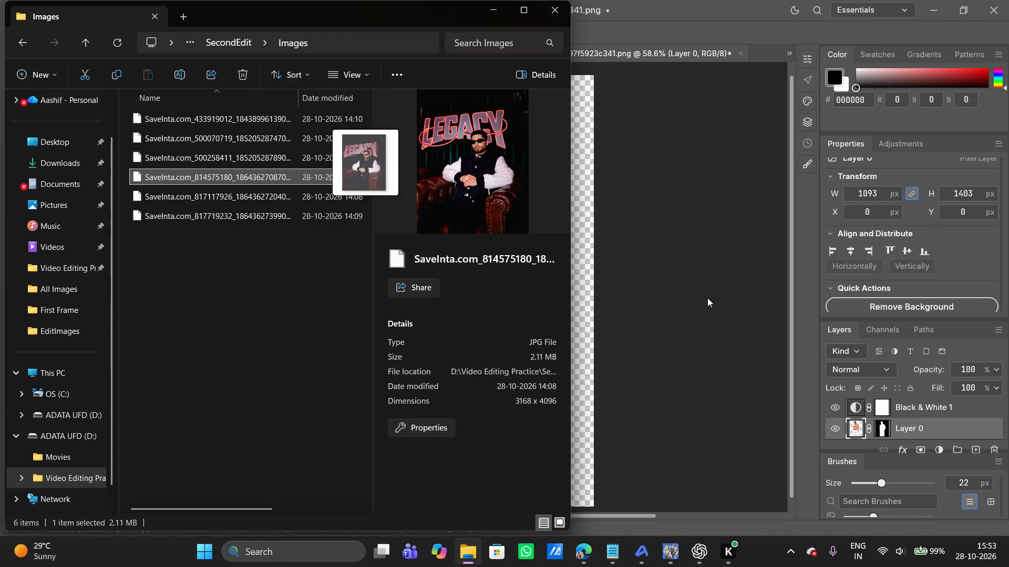
pyautogui.moveTo(707, 298); pyautogui.dragTo(761, 325)
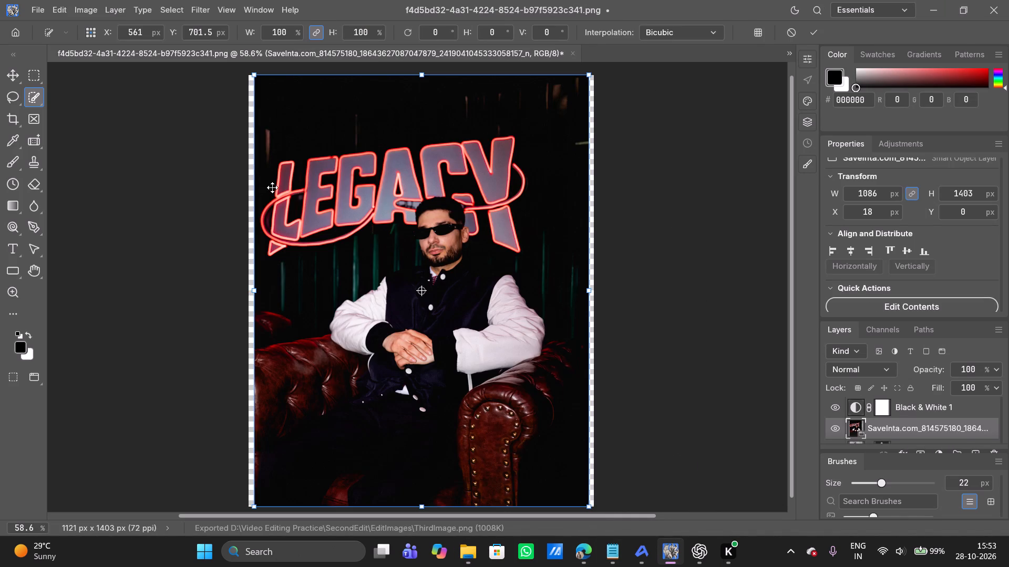
# Delete the Black & White 1 adjustment layer and the old Layer 0, keeping only the placed LEGACY image layer.
pyautogui.click(903, 411)
pyautogui.press('Delete')
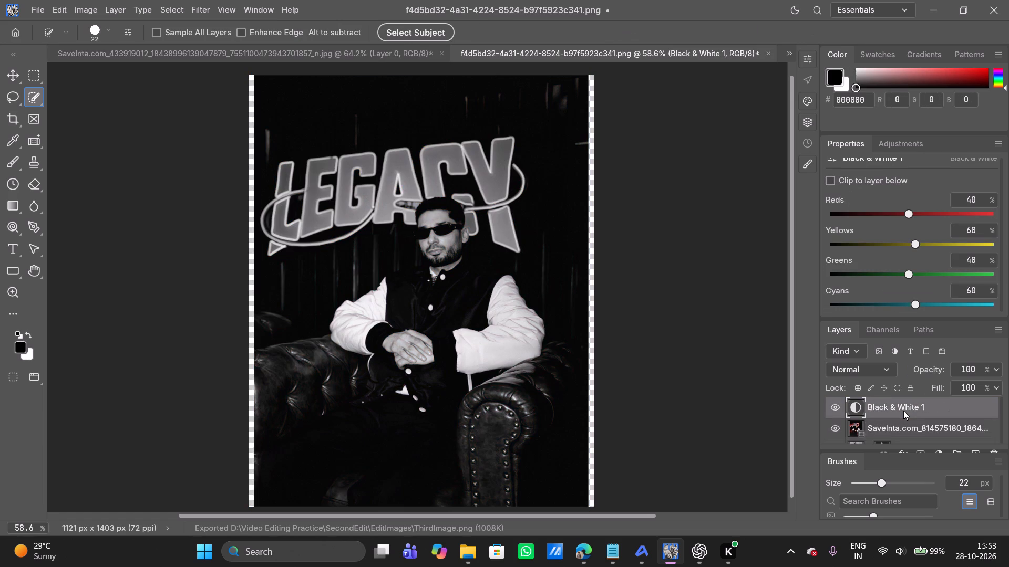
pyautogui.scroll(-2, 903, 411)
pyautogui.scroll(1, 903, 411)
pyautogui.click(894, 409)
pyautogui.press('Delete')
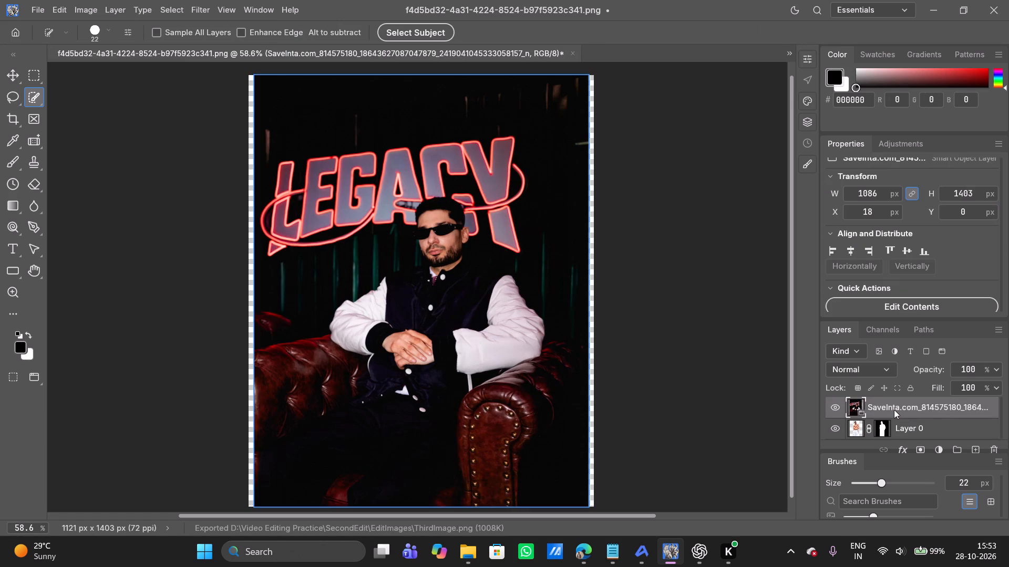
pyautogui.click(915, 433)
pyautogui.press('Delete')
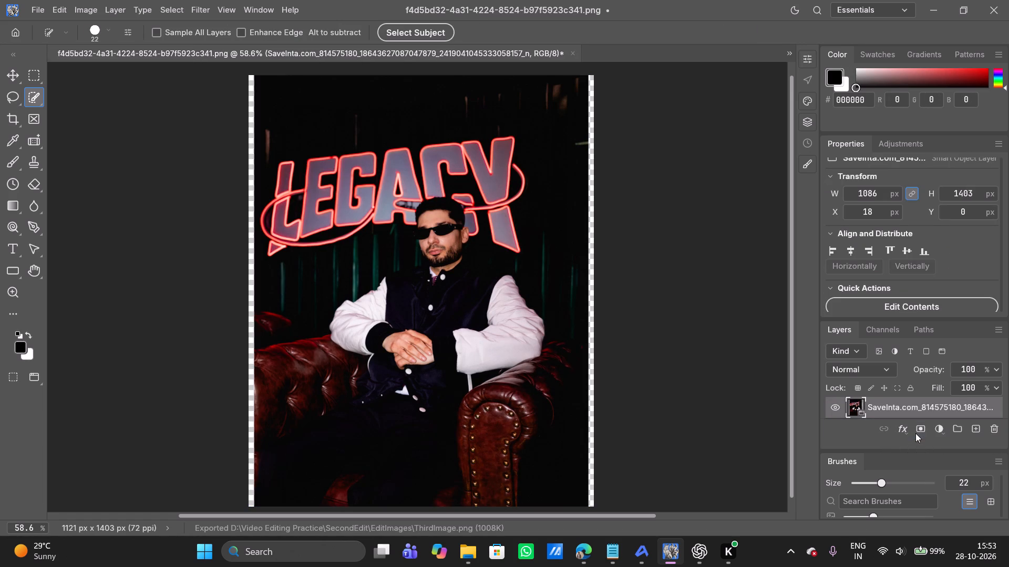
# Run Select Subject on the placed LEGACY image layer.
pyautogui.click(891, 409)
pyautogui.scroll(-1, 354, 306)
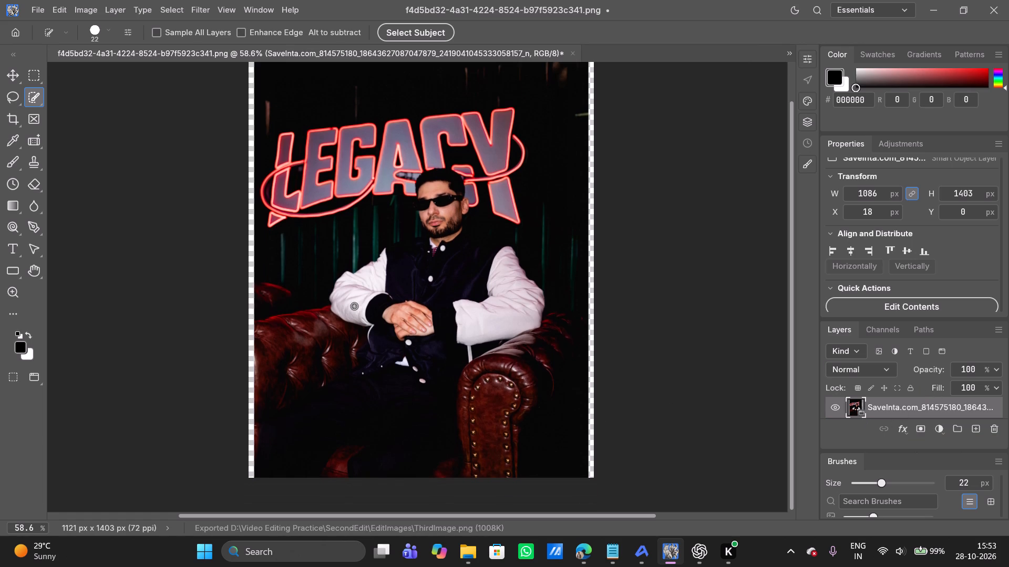
pyautogui.click(168, 5)
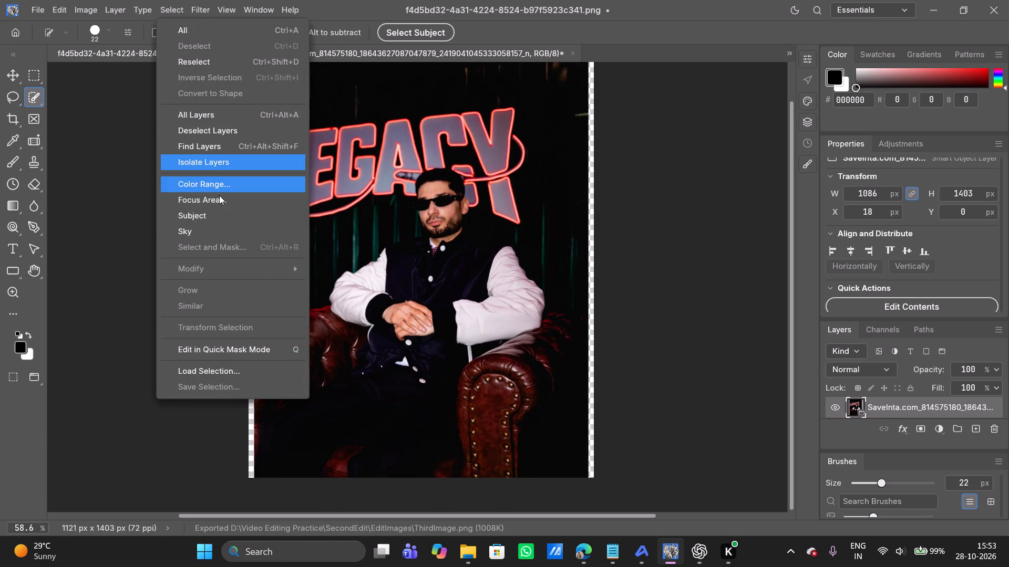
pyautogui.click(204, 214)
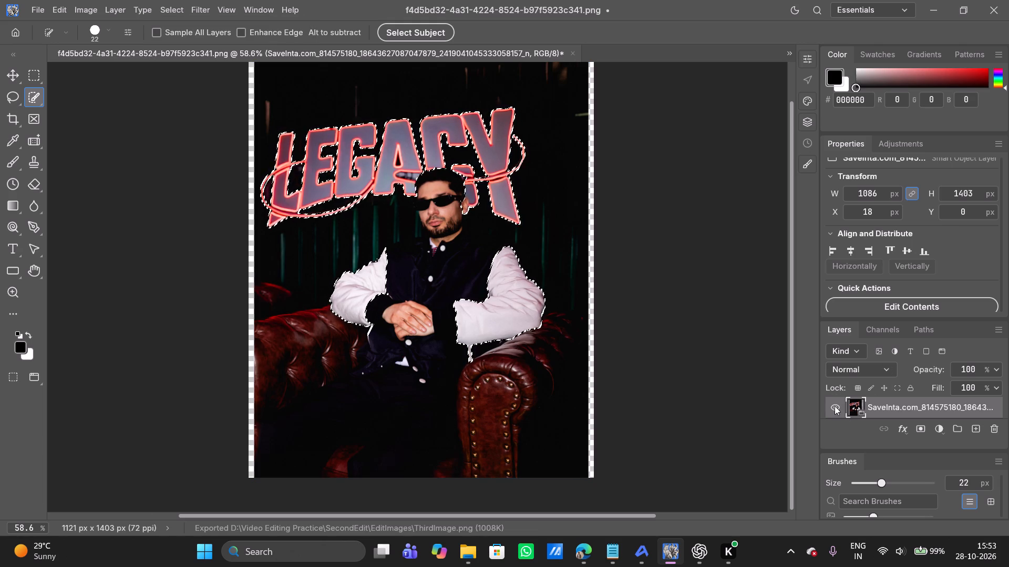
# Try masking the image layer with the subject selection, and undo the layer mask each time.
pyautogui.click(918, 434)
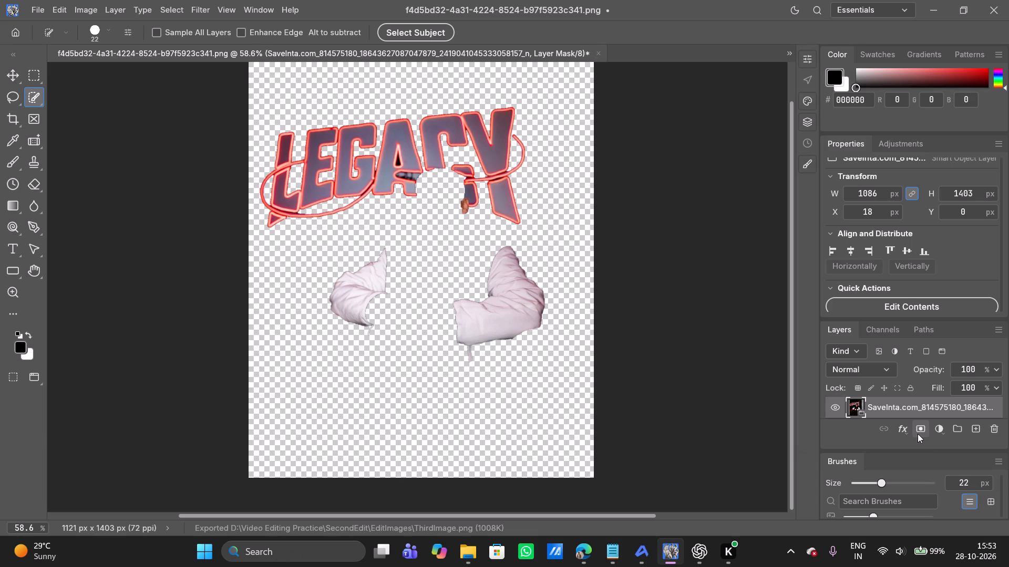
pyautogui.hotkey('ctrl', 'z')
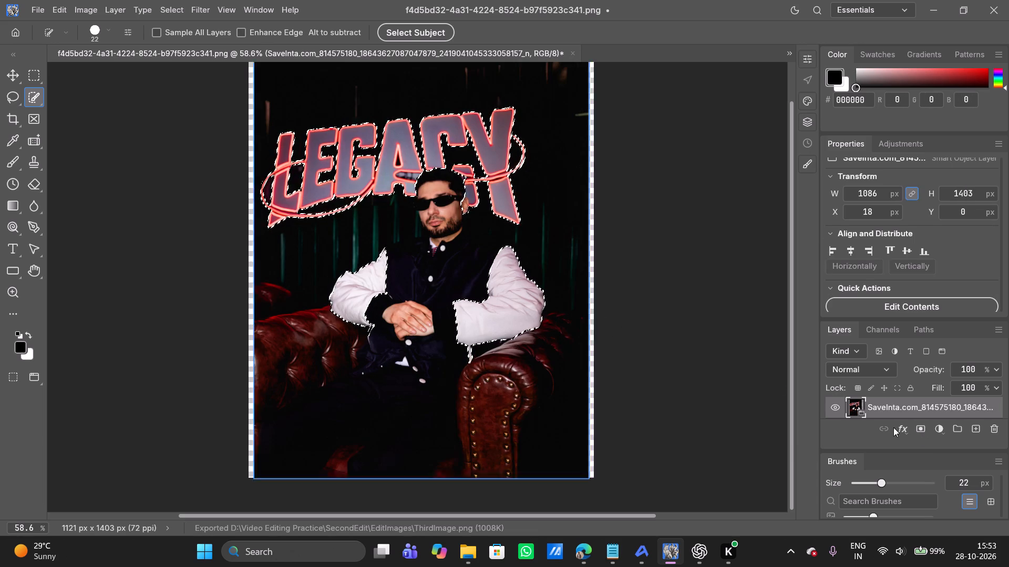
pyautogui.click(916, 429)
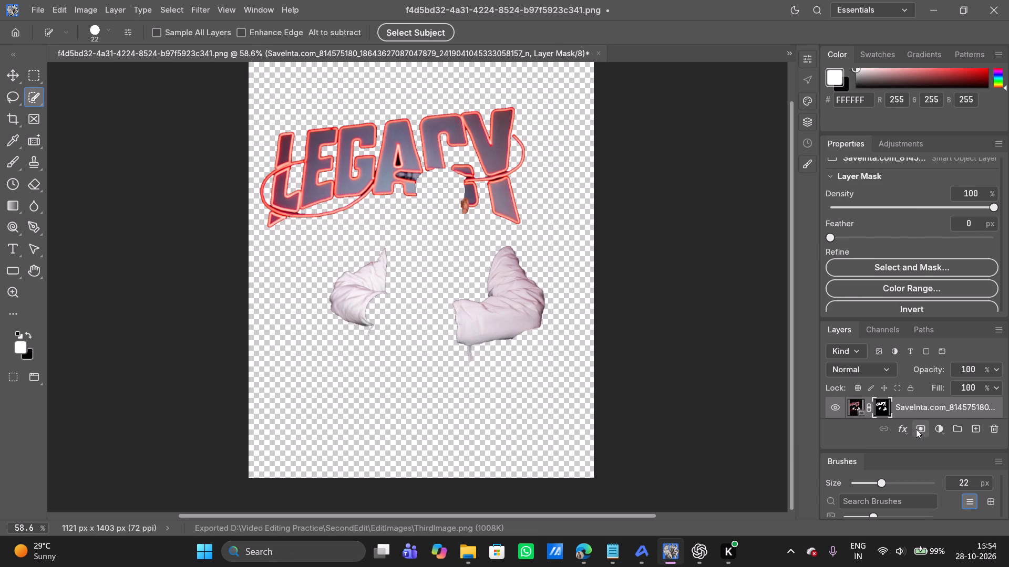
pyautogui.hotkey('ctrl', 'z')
# Set the Quick Selection brush size to 74 px and add the lower jacket front and hands to the selection.
pyautogui.scroll(-1, 463, 300)
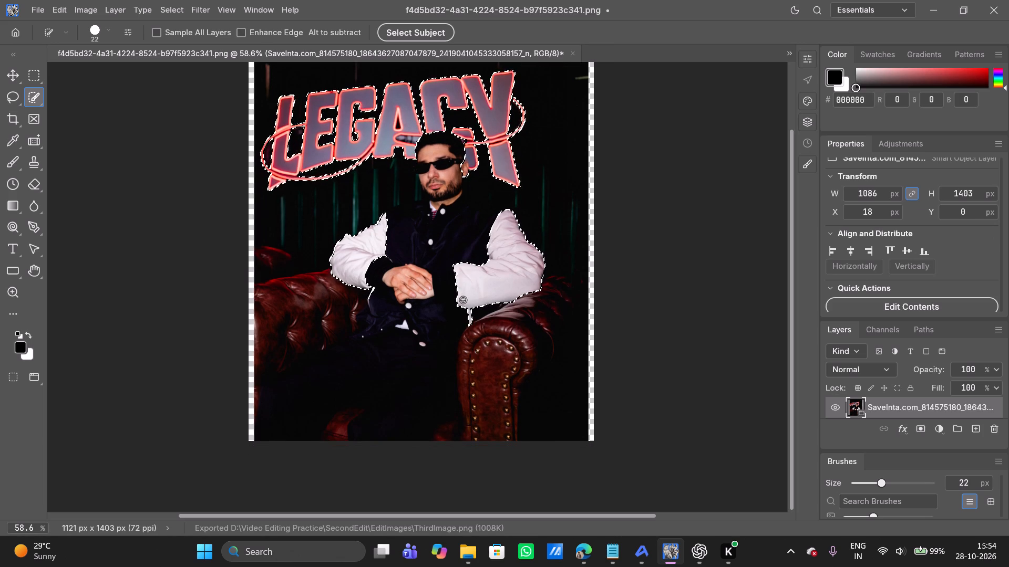
pyautogui.rightClick(32, 95)
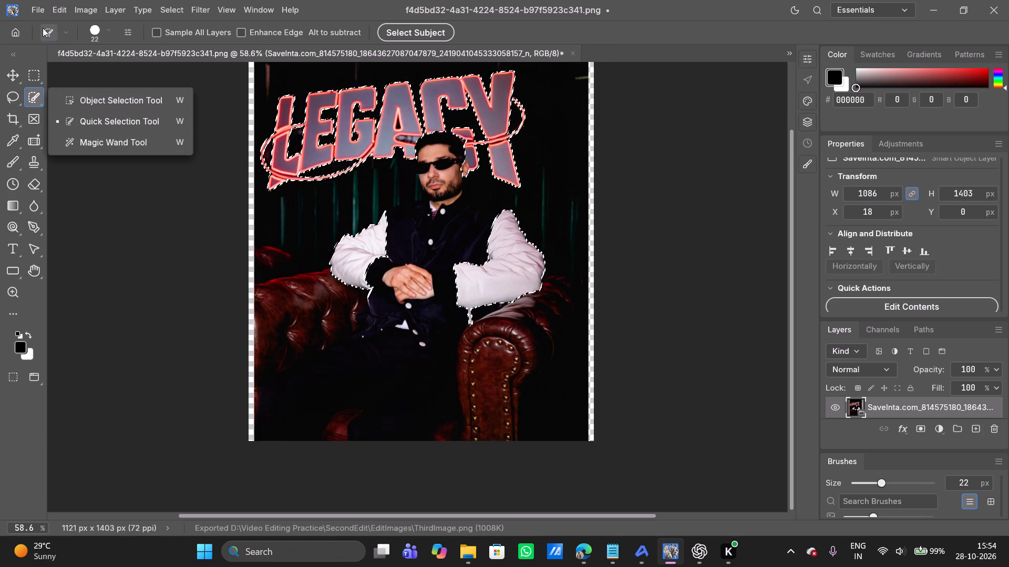
pyautogui.click(106, 29)
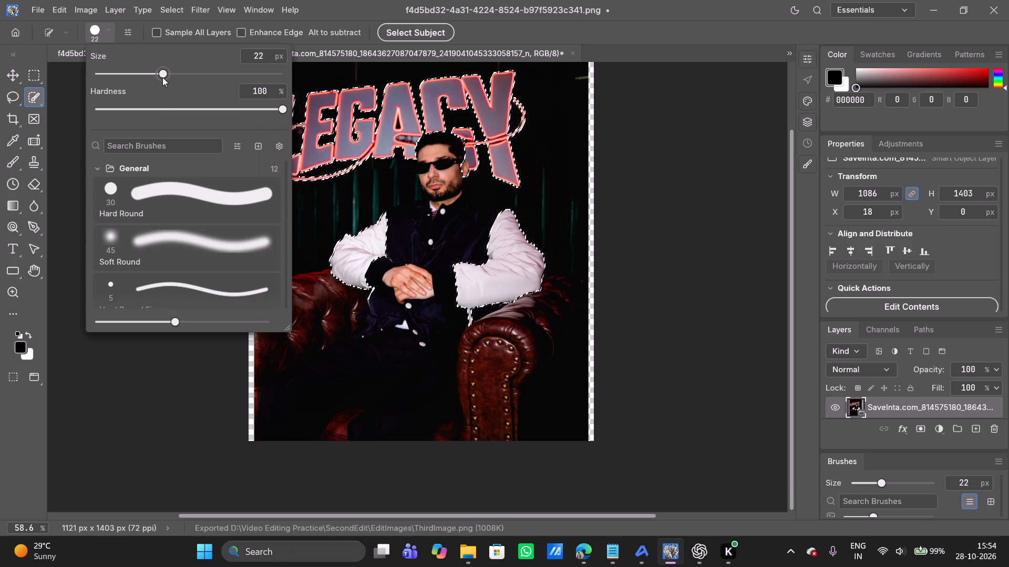
pyautogui.moveTo(163, 76); pyautogui.dragTo(190, 76)
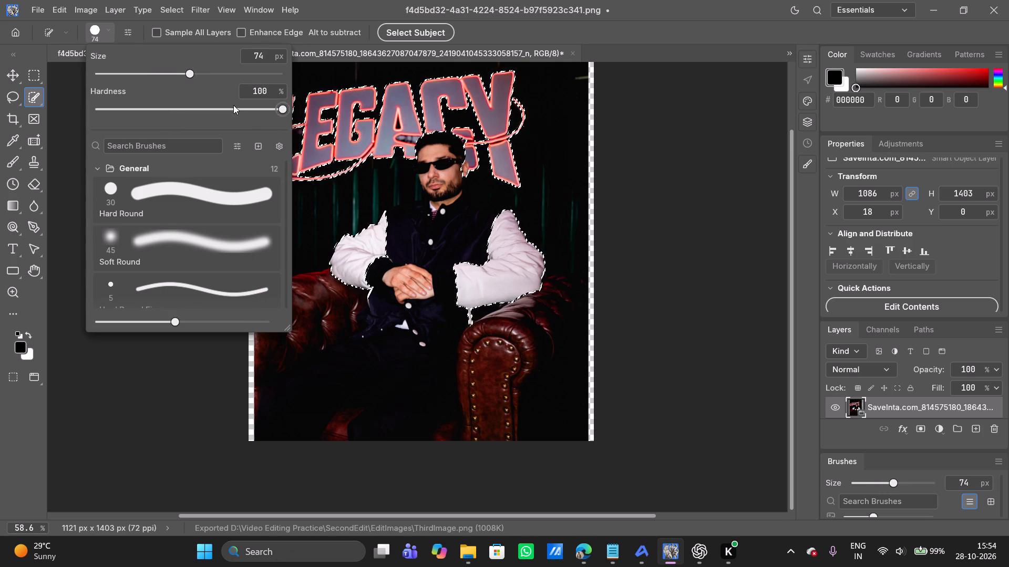
pyautogui.click(236, 109)
pyautogui.click(104, 29)
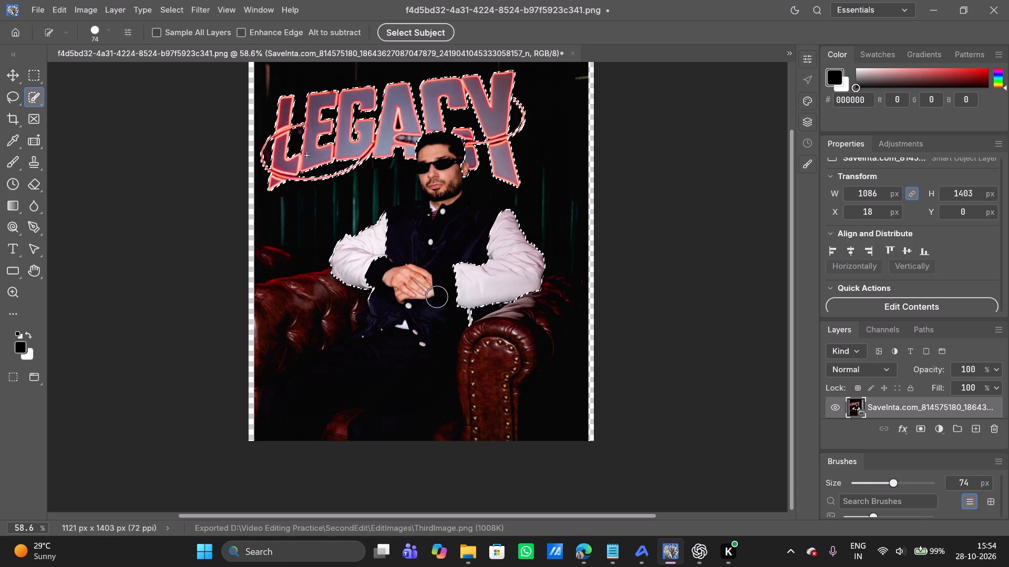
pyautogui.moveTo(414, 240); pyautogui.dragTo(407, 338)
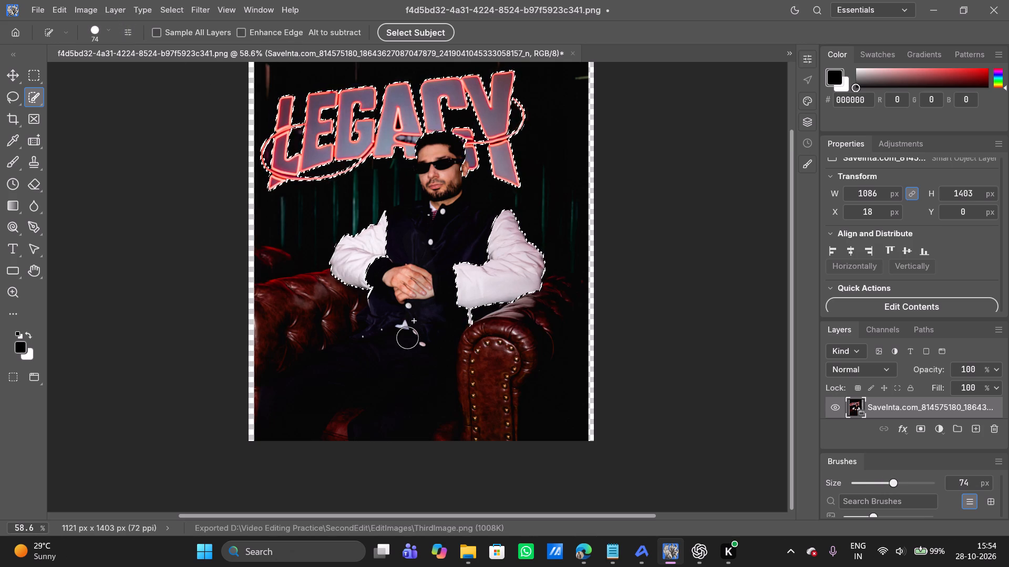
pyautogui.moveTo(407, 338); pyautogui.dragTo(408, 356)
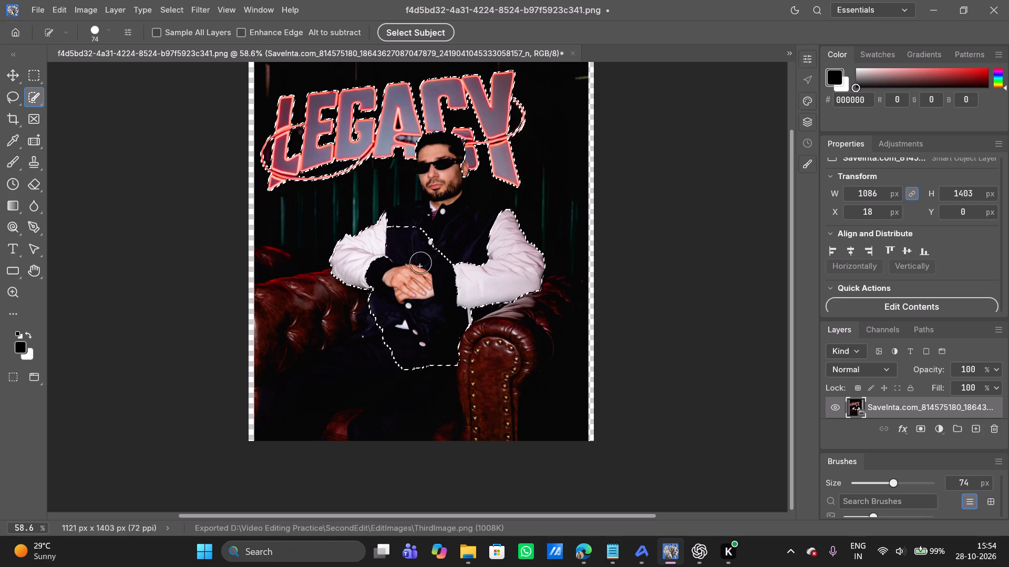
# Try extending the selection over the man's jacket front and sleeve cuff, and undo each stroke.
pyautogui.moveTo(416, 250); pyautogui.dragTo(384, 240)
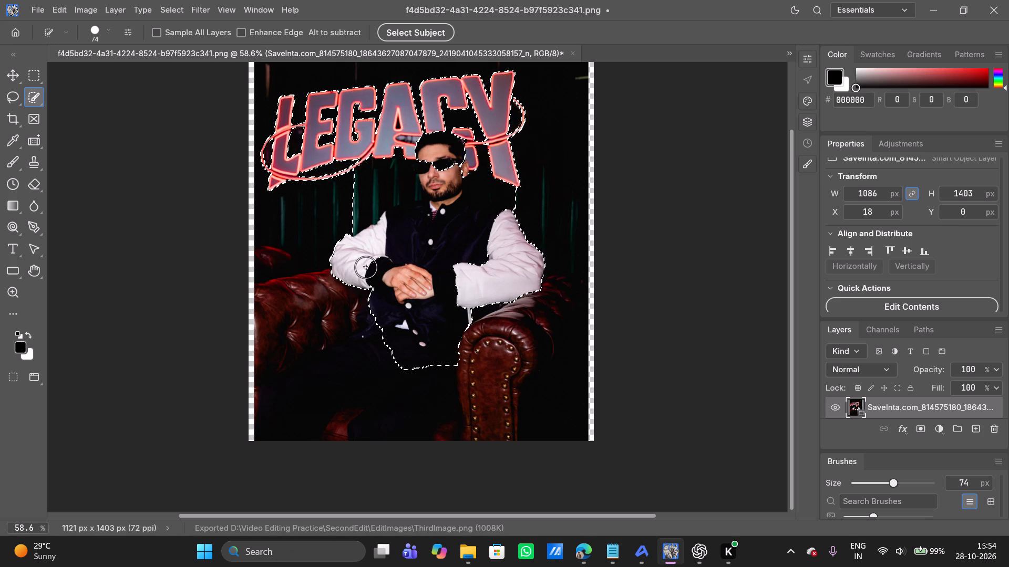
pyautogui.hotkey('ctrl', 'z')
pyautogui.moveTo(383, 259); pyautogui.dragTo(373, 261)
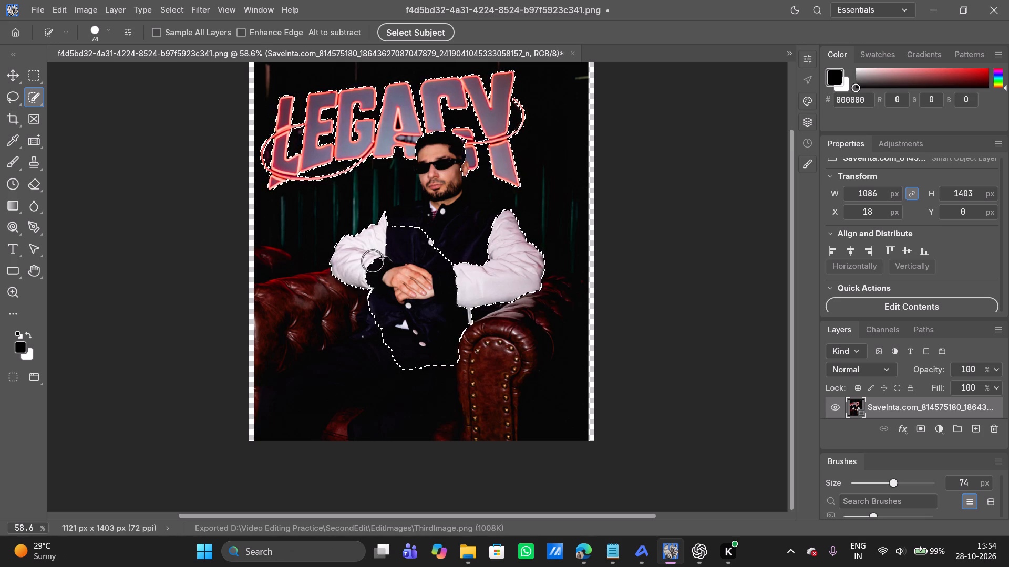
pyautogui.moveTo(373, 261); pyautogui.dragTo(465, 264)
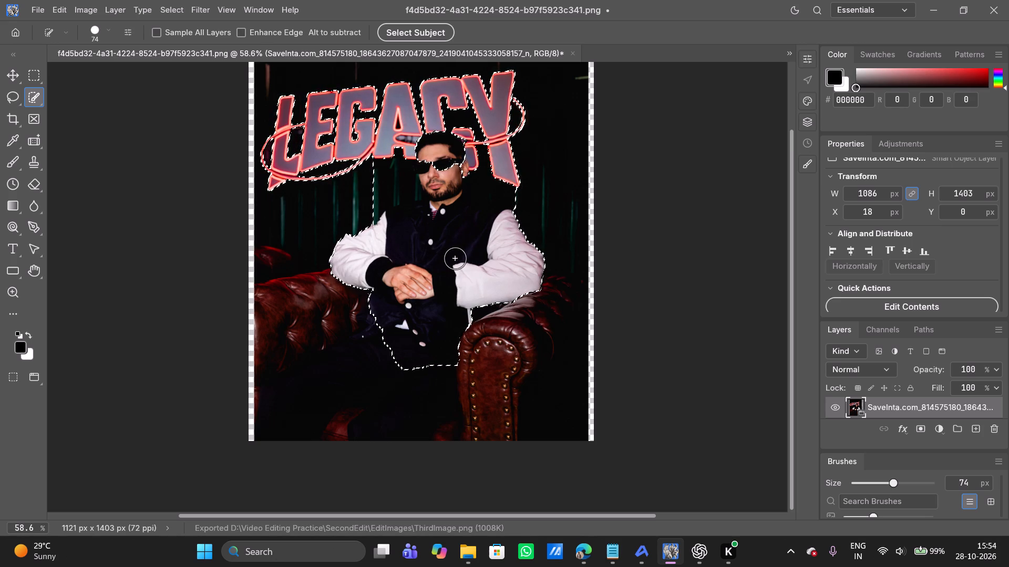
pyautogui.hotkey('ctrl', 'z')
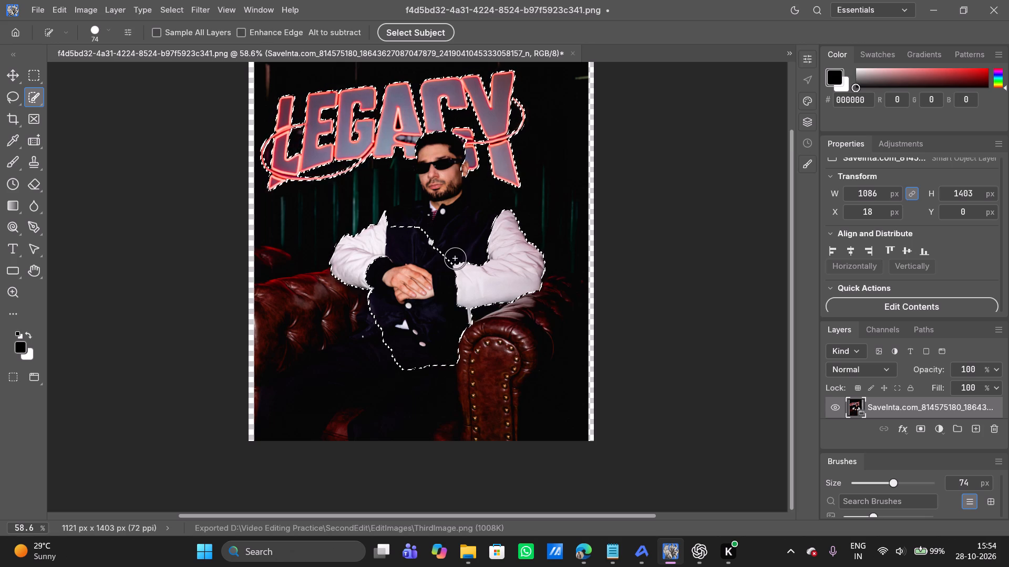
# Brush from the sleeve cuff across the hands to the other sleeve, adding the cuff to the selection.
pyautogui.keyDown('alt'); pyautogui.scroll(2, 396, 261); pyautogui.keyUp('alt')
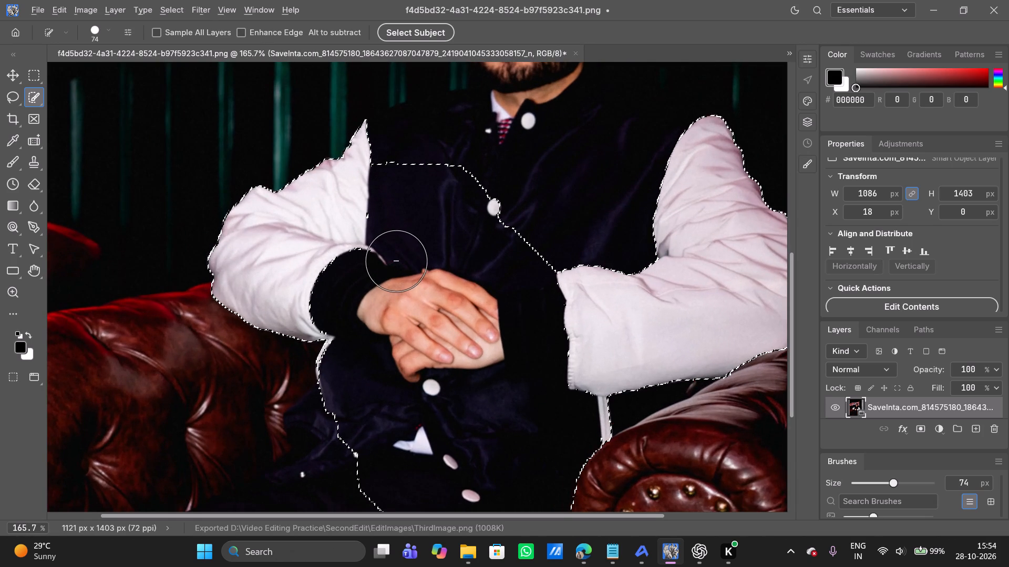
pyautogui.moveTo(337, 268); pyautogui.dragTo(550, 272)
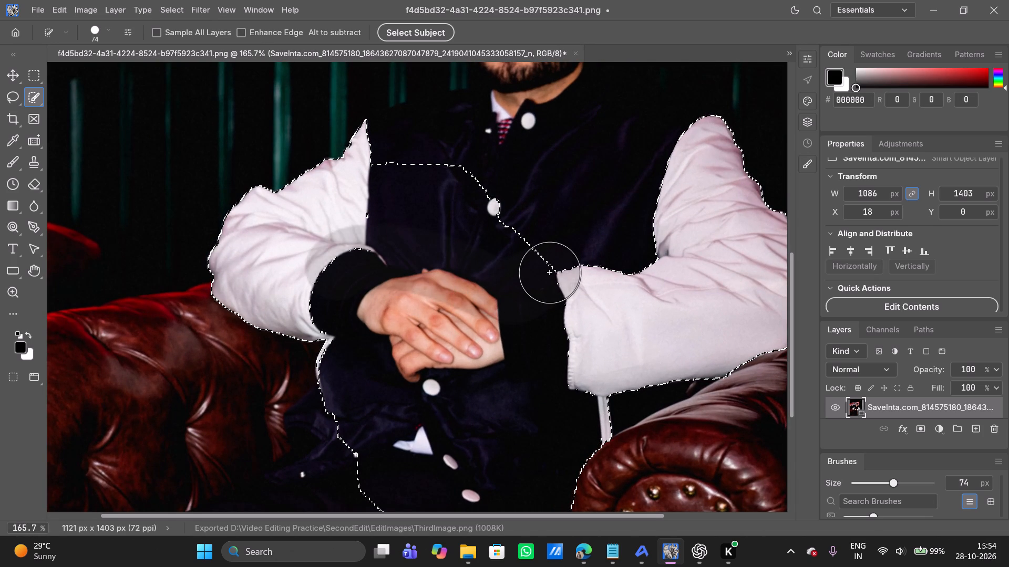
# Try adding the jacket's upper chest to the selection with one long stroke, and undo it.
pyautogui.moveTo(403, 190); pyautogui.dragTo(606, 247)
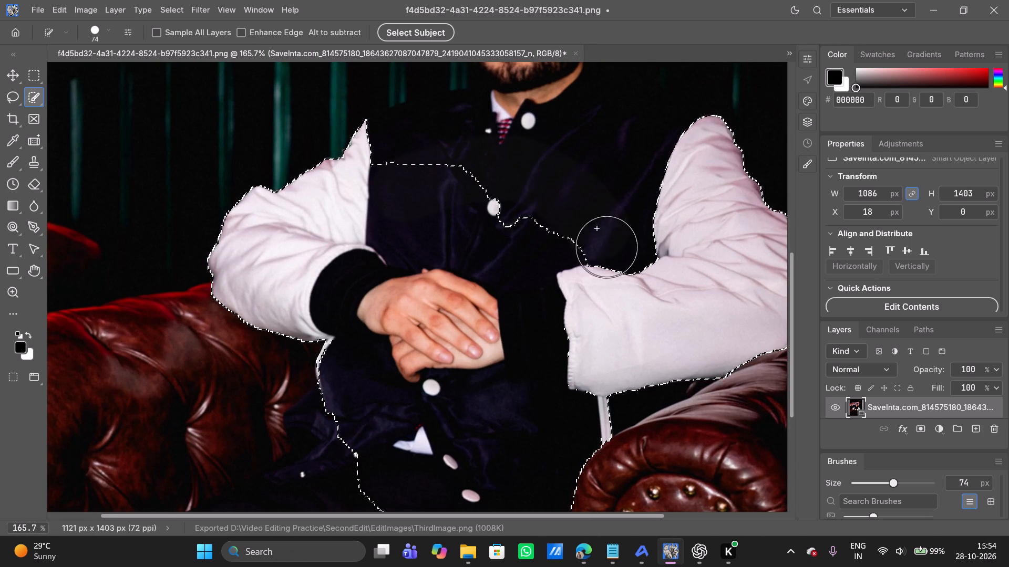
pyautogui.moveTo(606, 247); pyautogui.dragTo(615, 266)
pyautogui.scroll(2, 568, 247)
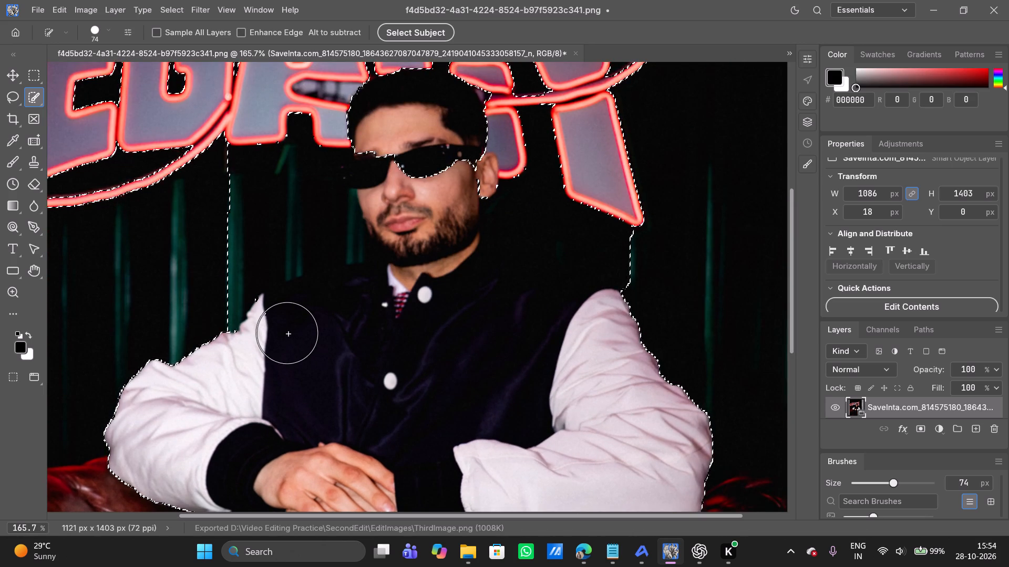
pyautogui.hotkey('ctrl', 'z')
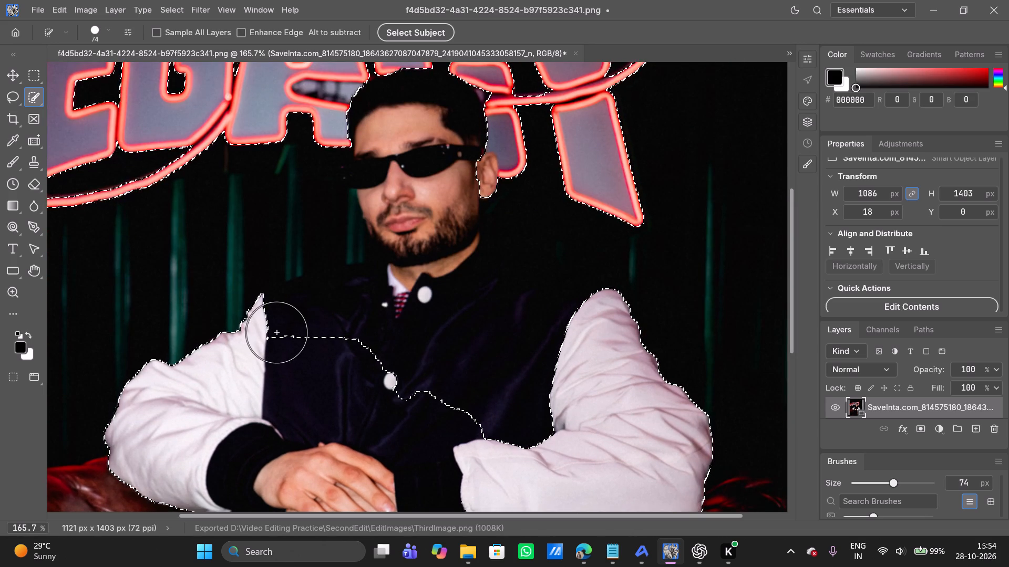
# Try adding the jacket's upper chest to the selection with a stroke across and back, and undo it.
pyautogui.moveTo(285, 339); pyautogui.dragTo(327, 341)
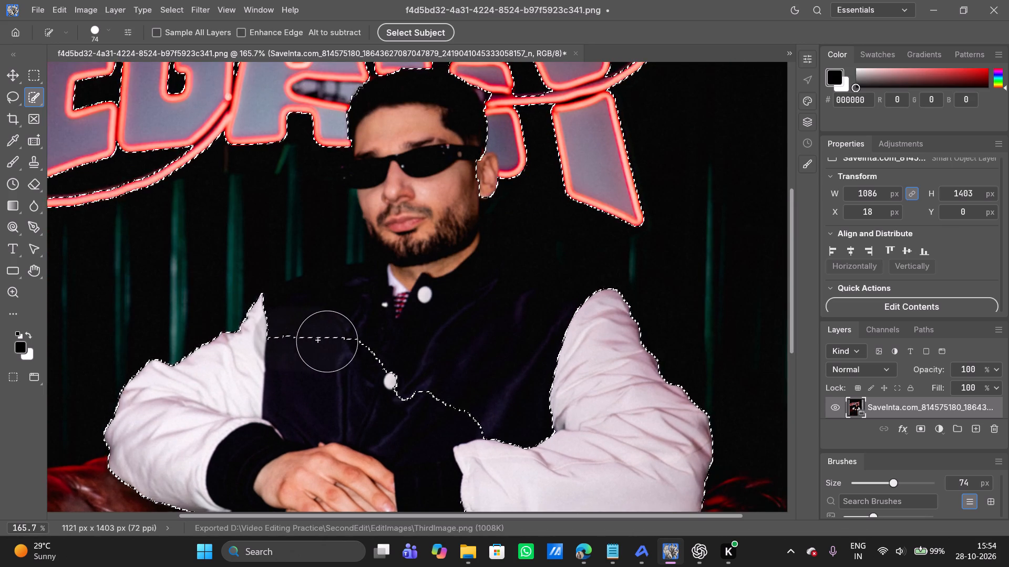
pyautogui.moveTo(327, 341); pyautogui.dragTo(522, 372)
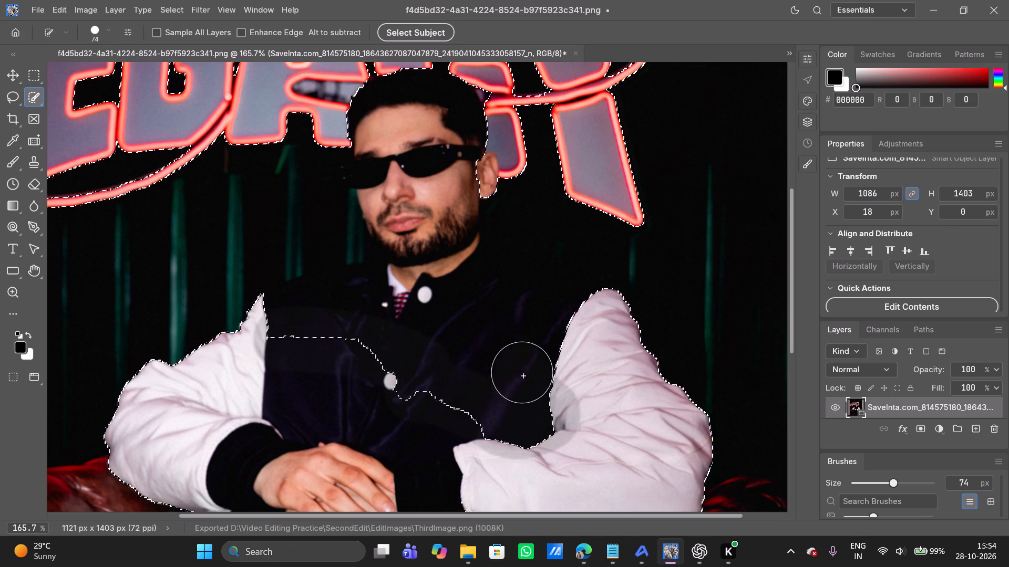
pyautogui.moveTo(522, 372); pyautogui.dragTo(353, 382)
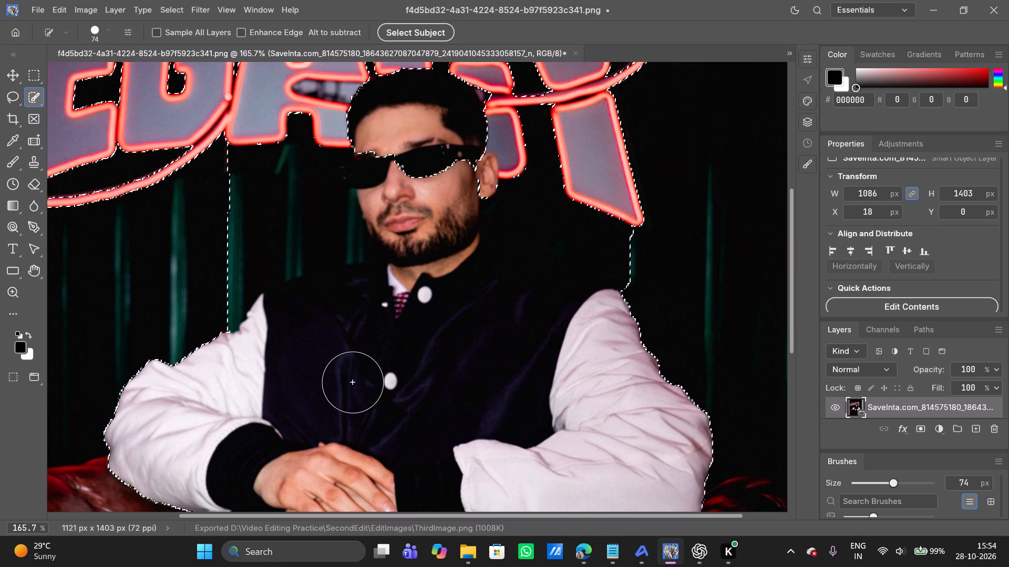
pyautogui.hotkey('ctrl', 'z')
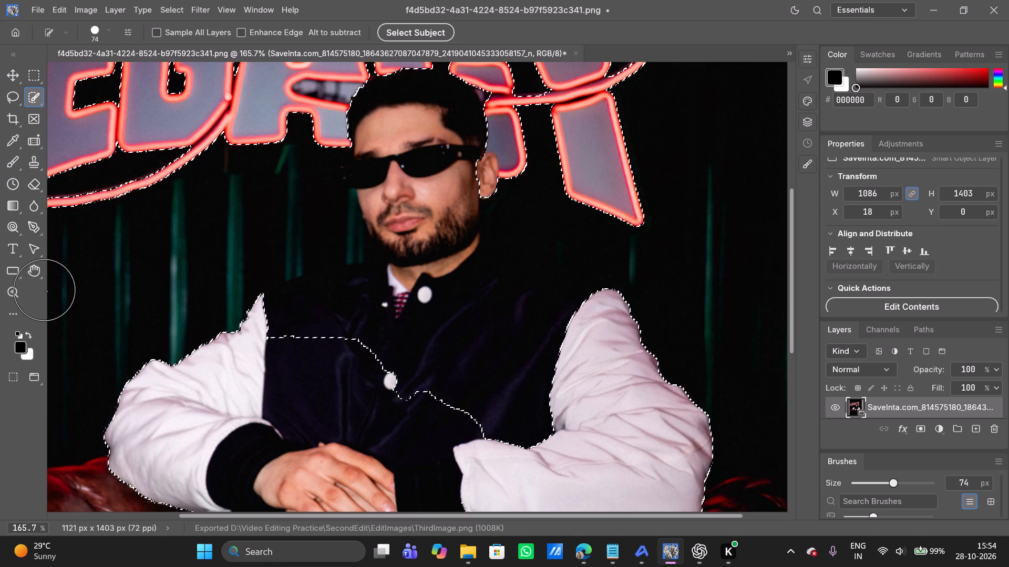
# Start a Pen tool path at the tip of the photo's left white sleeve and trace the dark shoulder up to the chin.
pyautogui.click(33, 223)
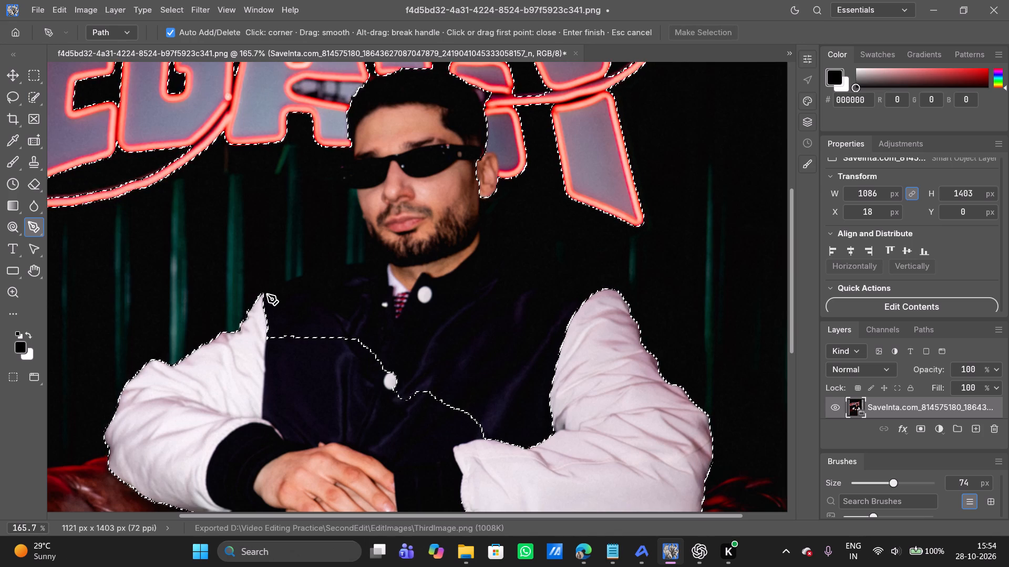
pyautogui.click(264, 292)
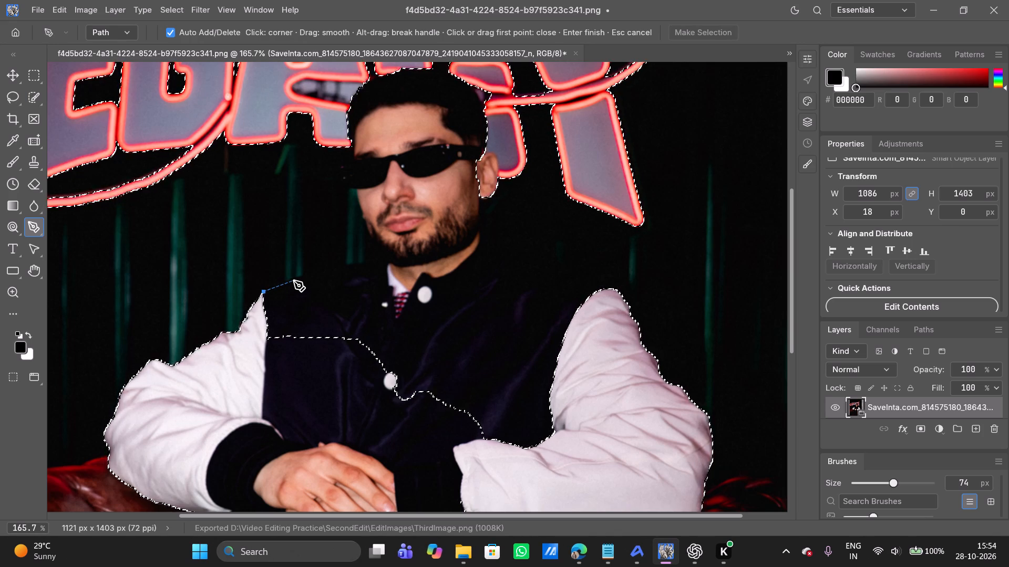
pyautogui.click(294, 279)
pyautogui.click(338, 267)
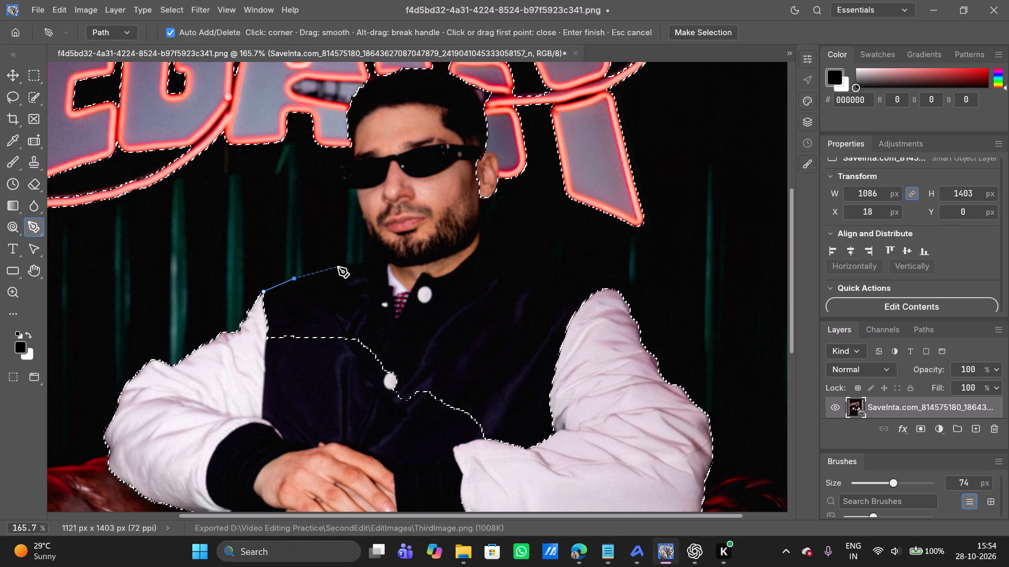
pyautogui.click(372, 260)
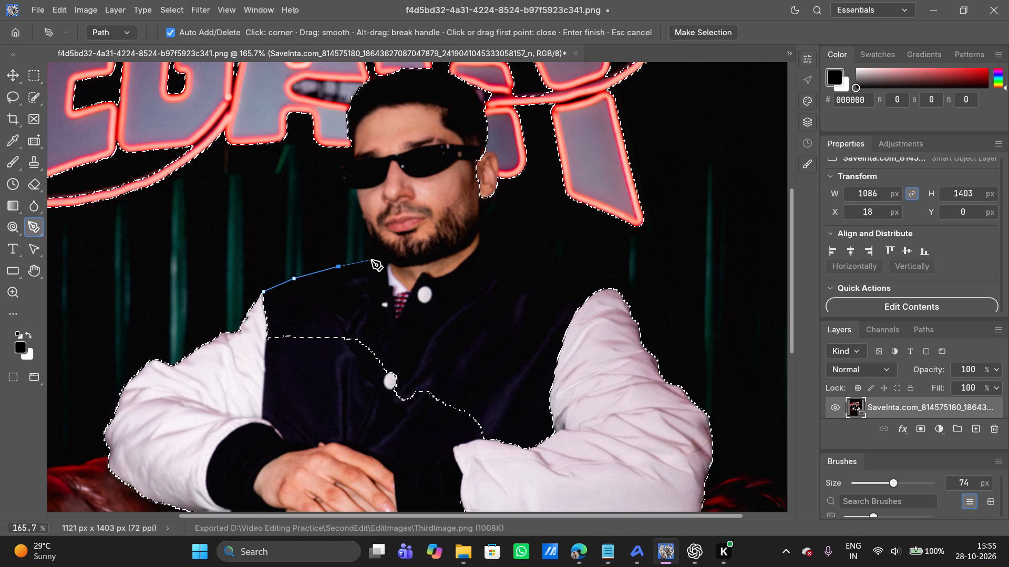
pyautogui.click(386, 264)
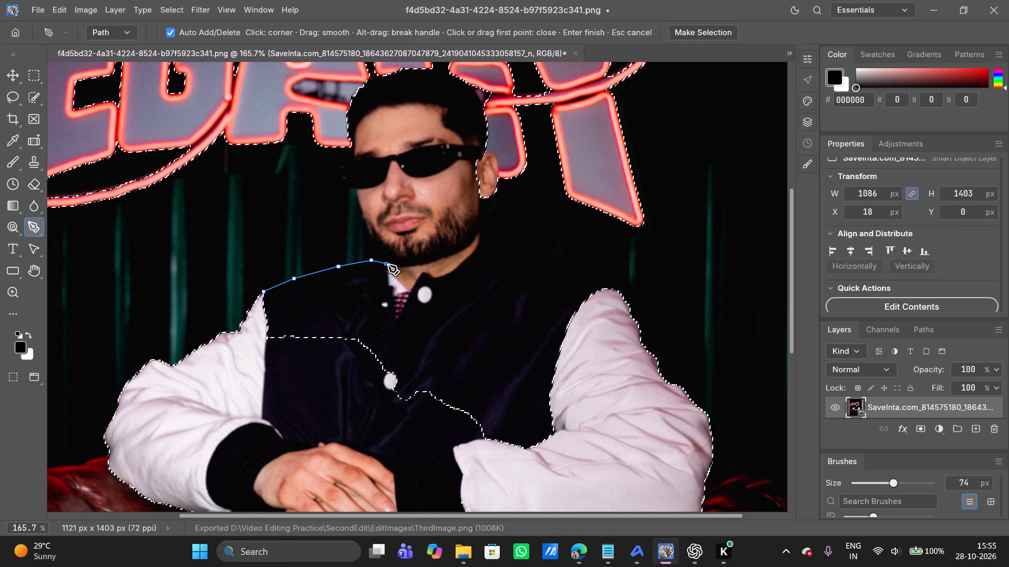
pyautogui.click(393, 261)
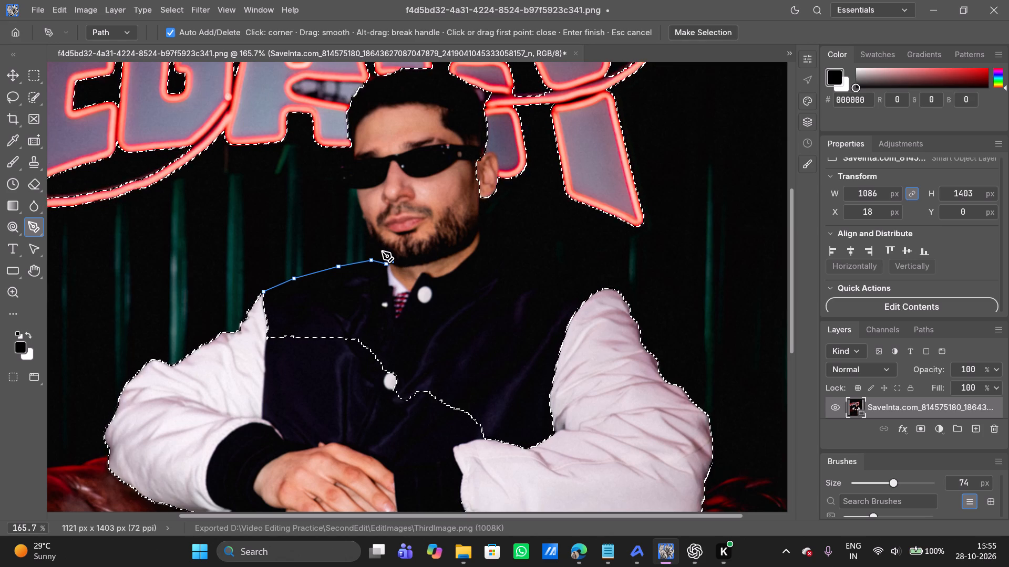
# Continue the path up the beard and cheek to the underside of the sunglasses, undoing and redrawing the misplaced cheek points.
pyautogui.click(380, 248)
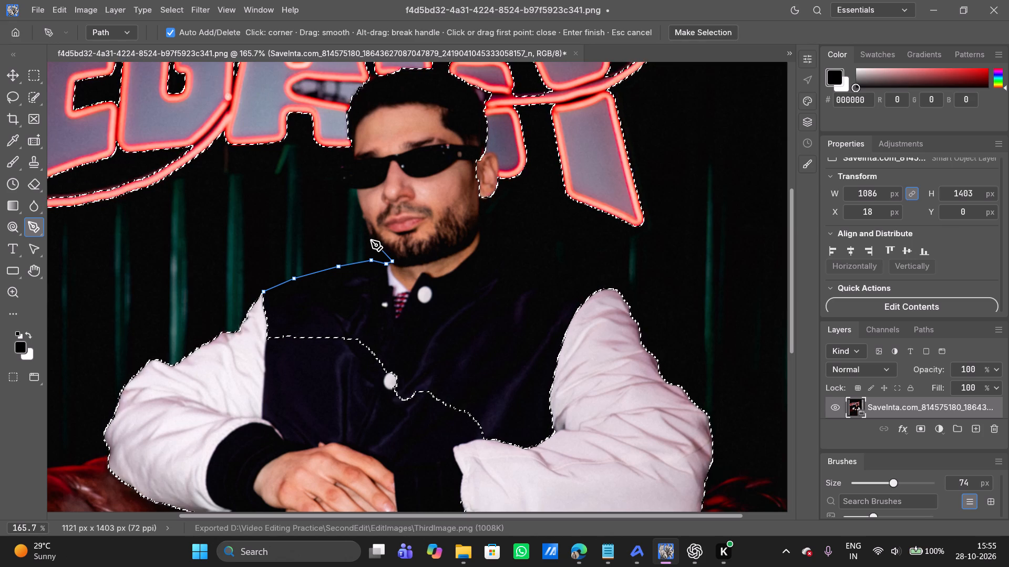
pyautogui.click(372, 236)
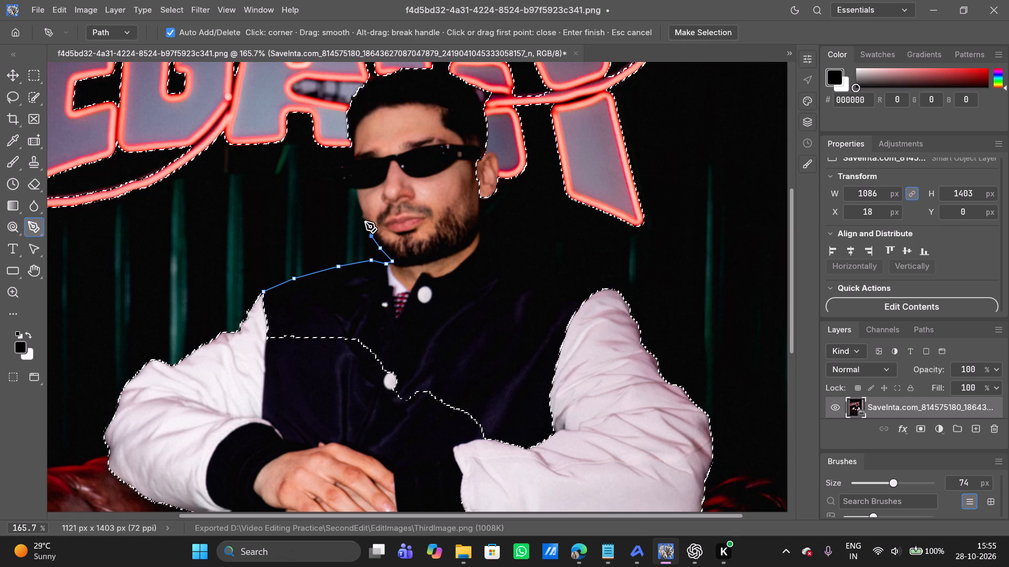
pyautogui.click(366, 222)
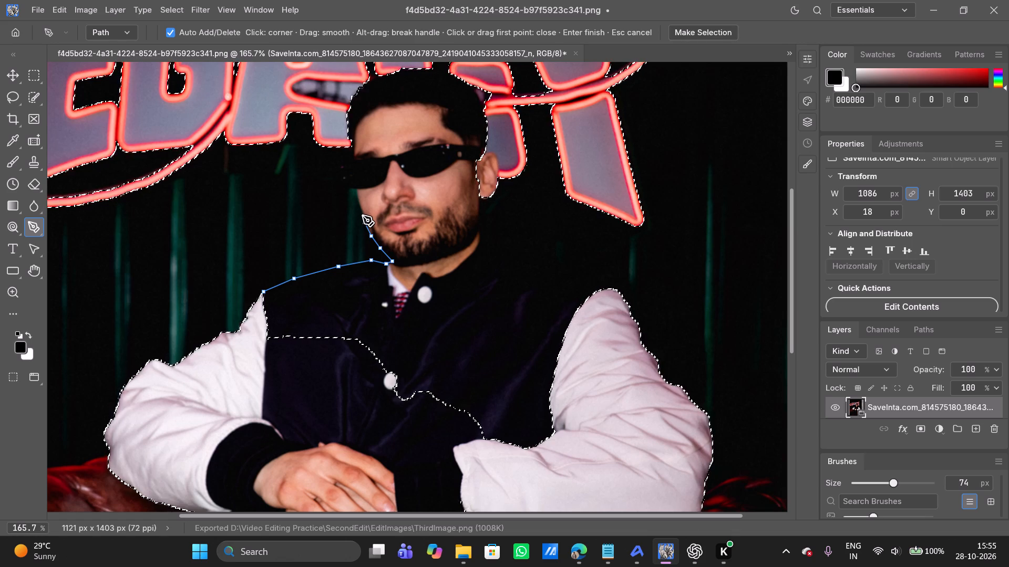
pyautogui.click(363, 214)
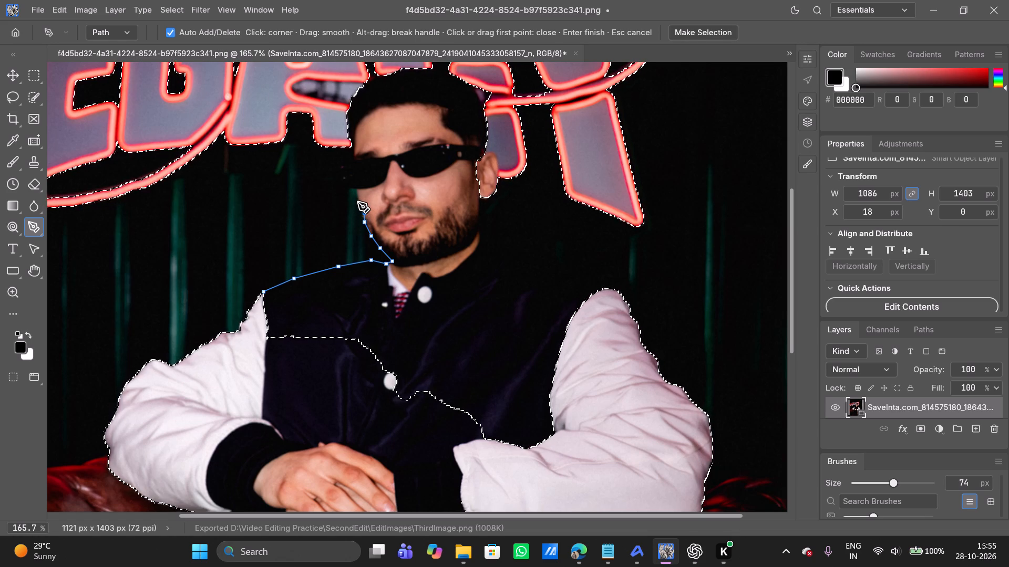
pyautogui.click(359, 201)
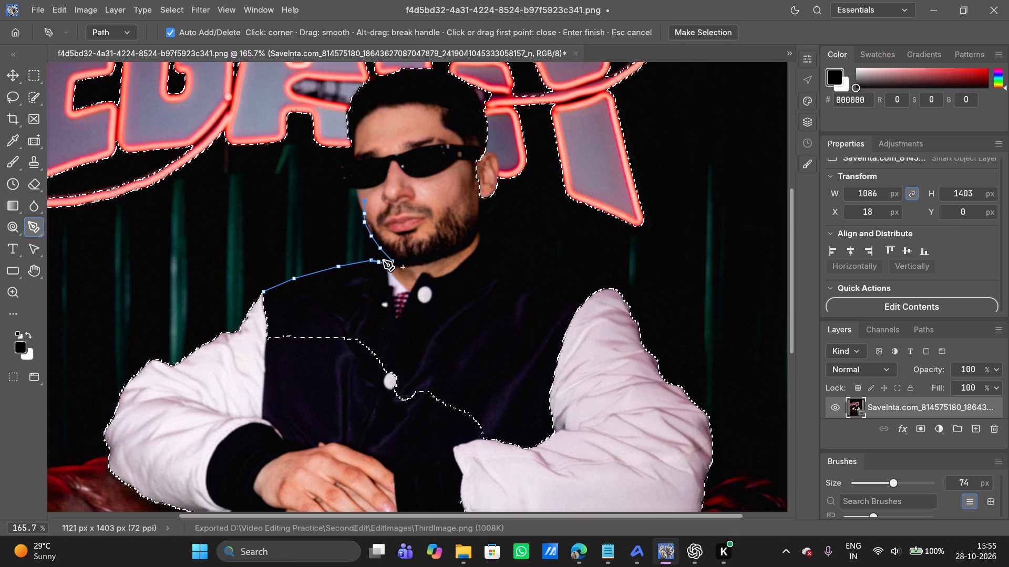
pyautogui.hotkey('ctrl', 'z')
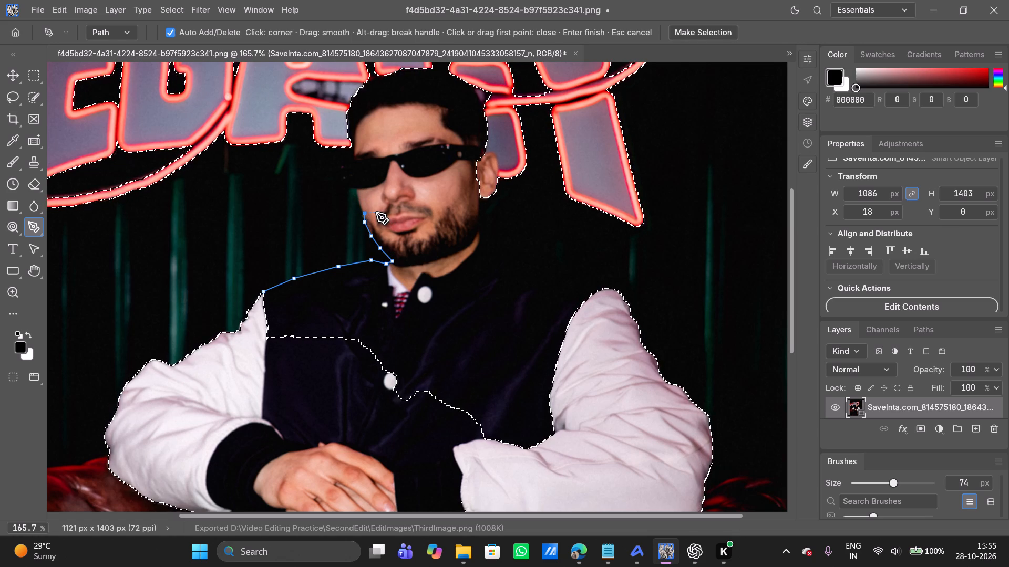
pyautogui.hotkey('ctrl', 'z')
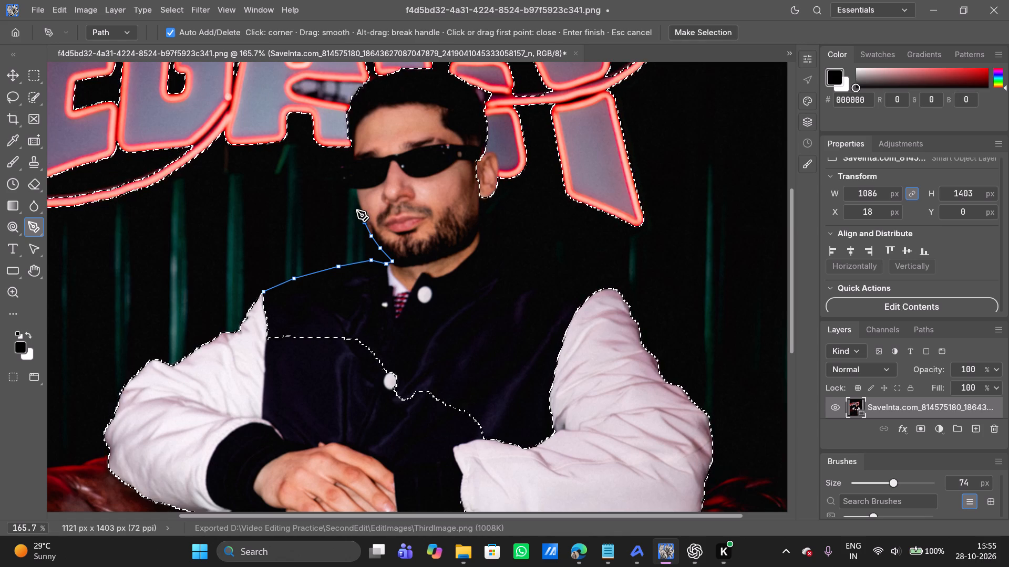
pyautogui.click(358, 204)
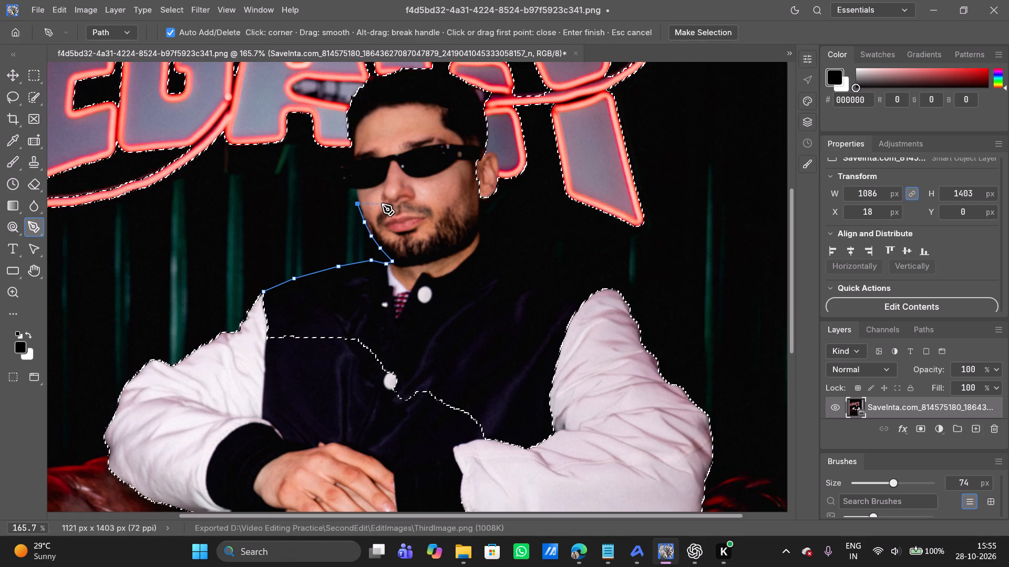
pyautogui.click(355, 190)
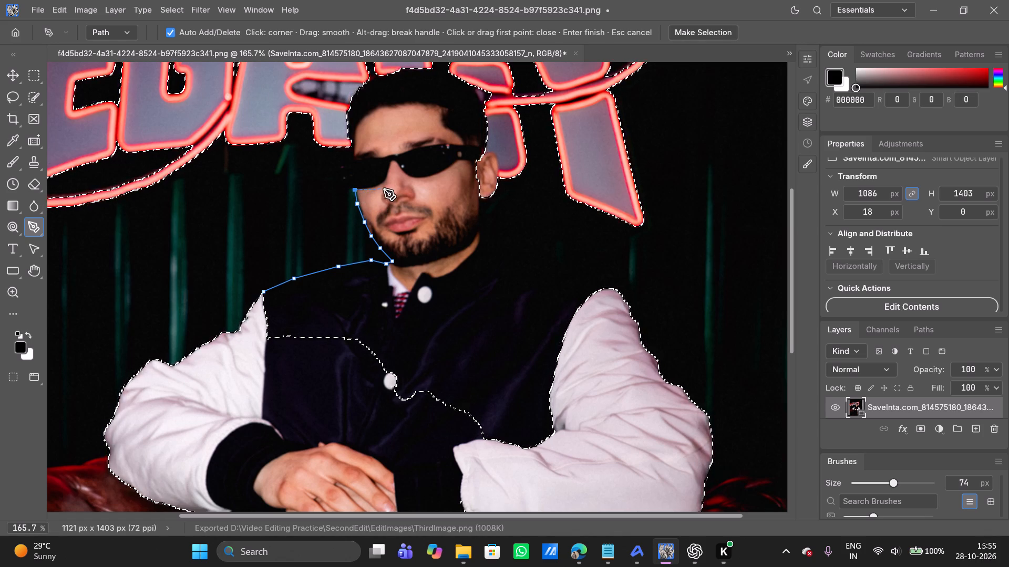
# Trace the path around the outer end of the sunglasses to the temple, and across the forehead to the top of the ear.
pyautogui.click(342, 182)
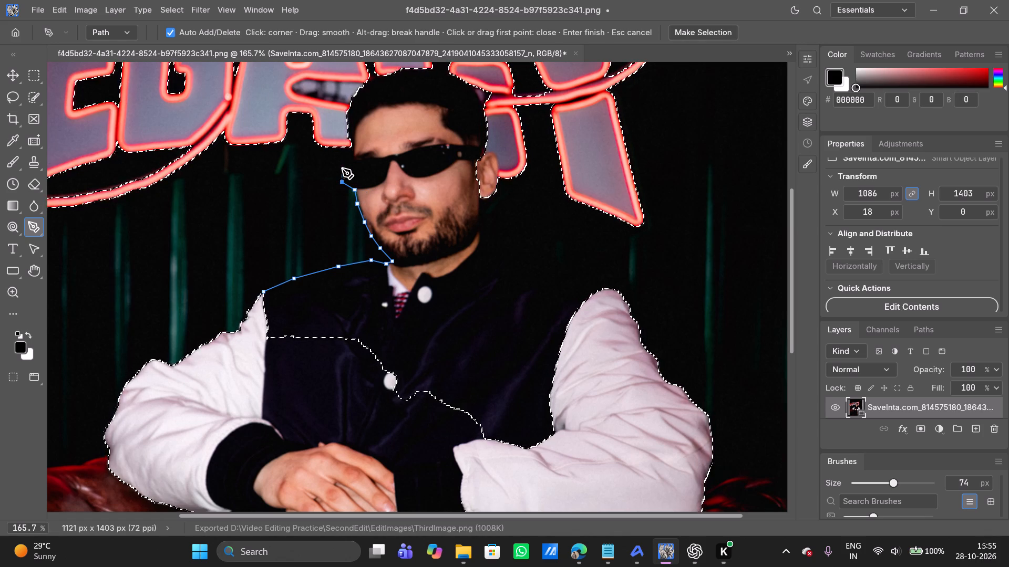
pyautogui.click(340, 166)
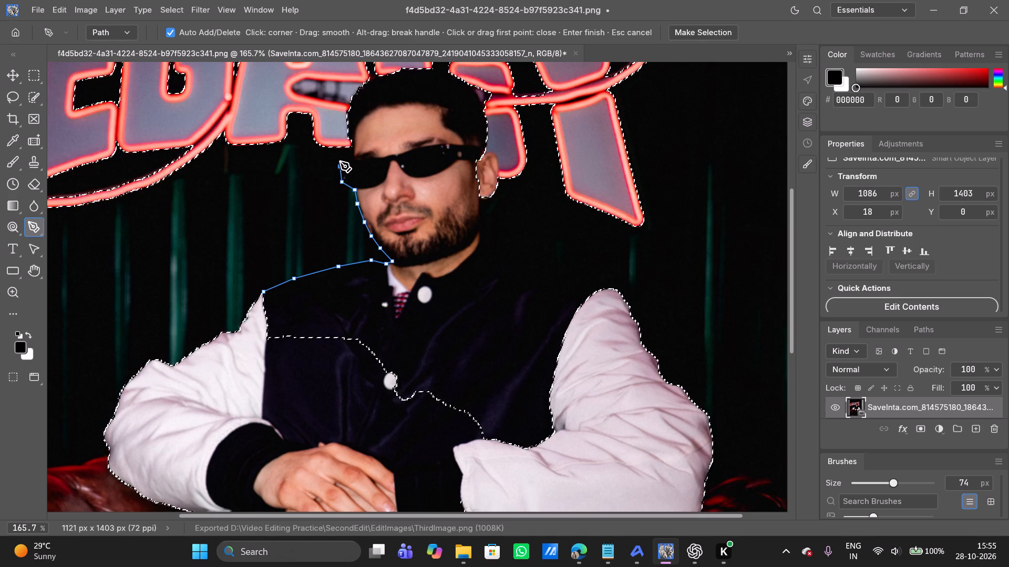
pyautogui.click(342, 162)
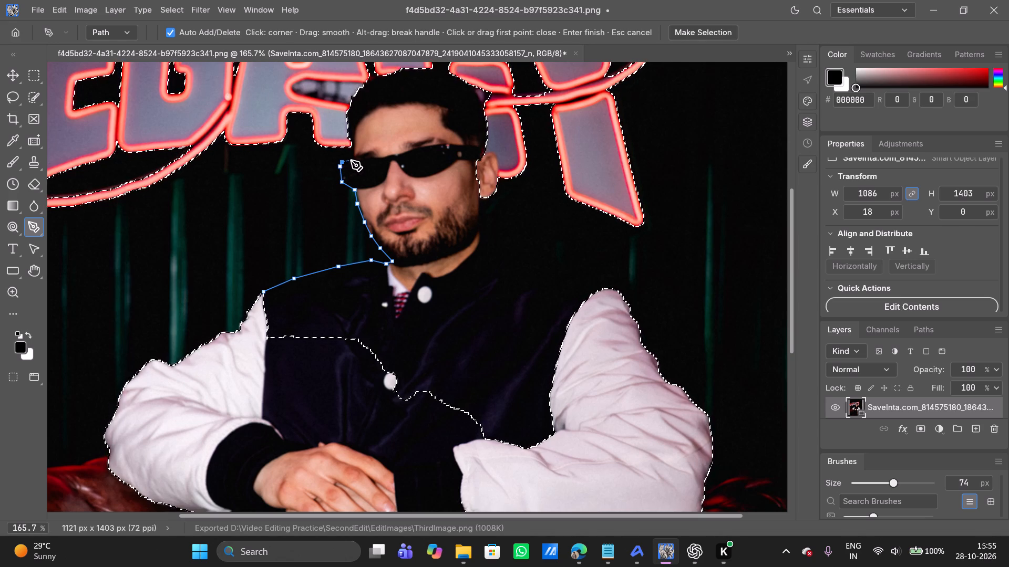
pyautogui.click(353, 161)
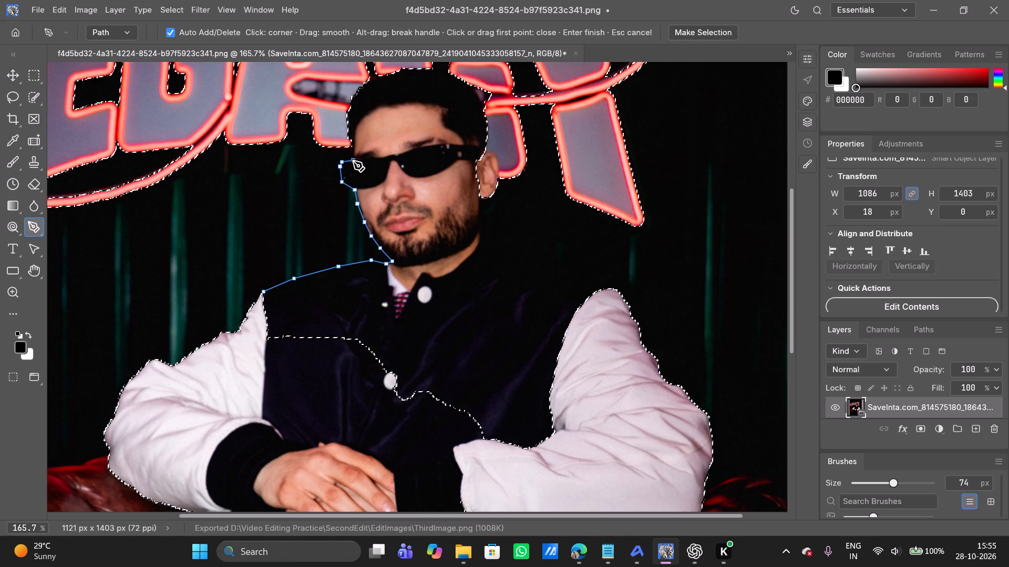
pyautogui.click(351, 146)
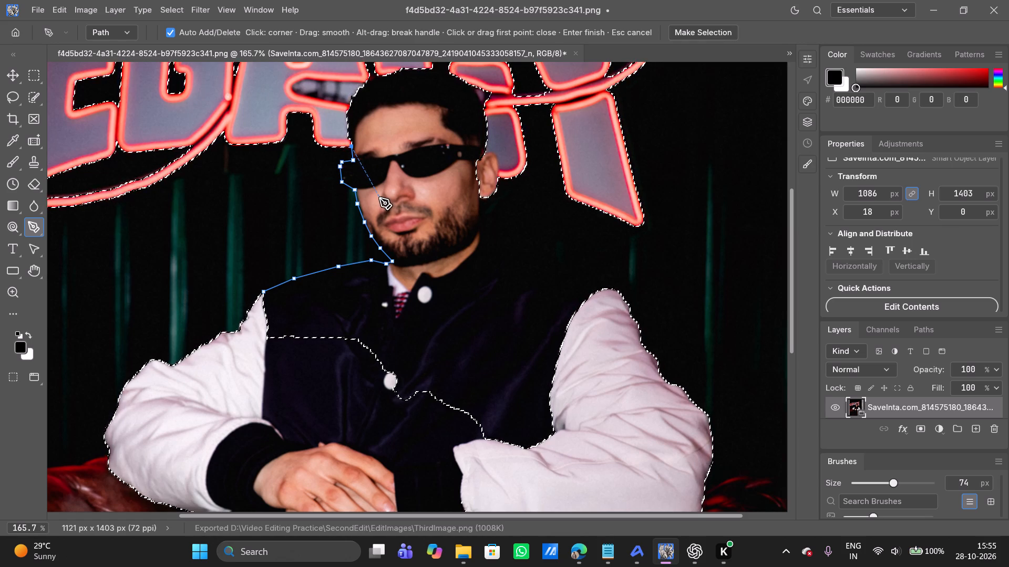
pyautogui.click(482, 157)
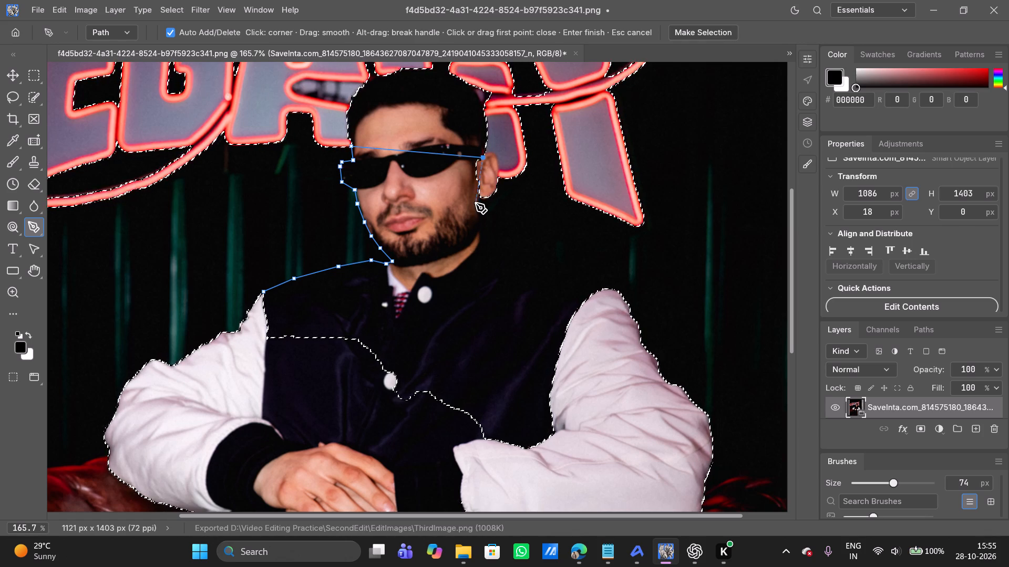
# Extend the path down past the earlobe and jaw to the collar, and along the shoulder to the other white sleeve's top.
pyautogui.click(480, 197)
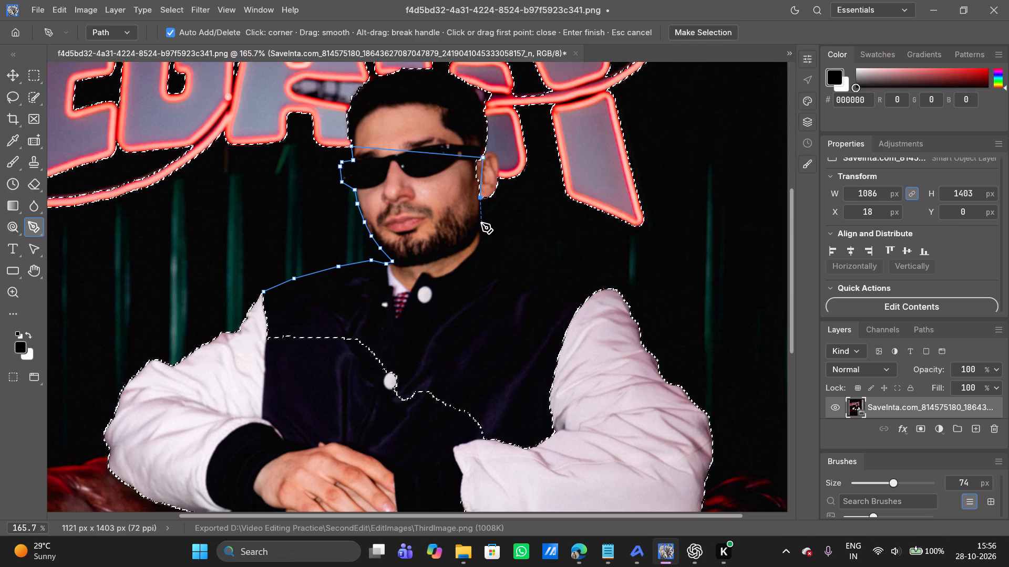
pyautogui.click(481, 223)
pyautogui.click(480, 234)
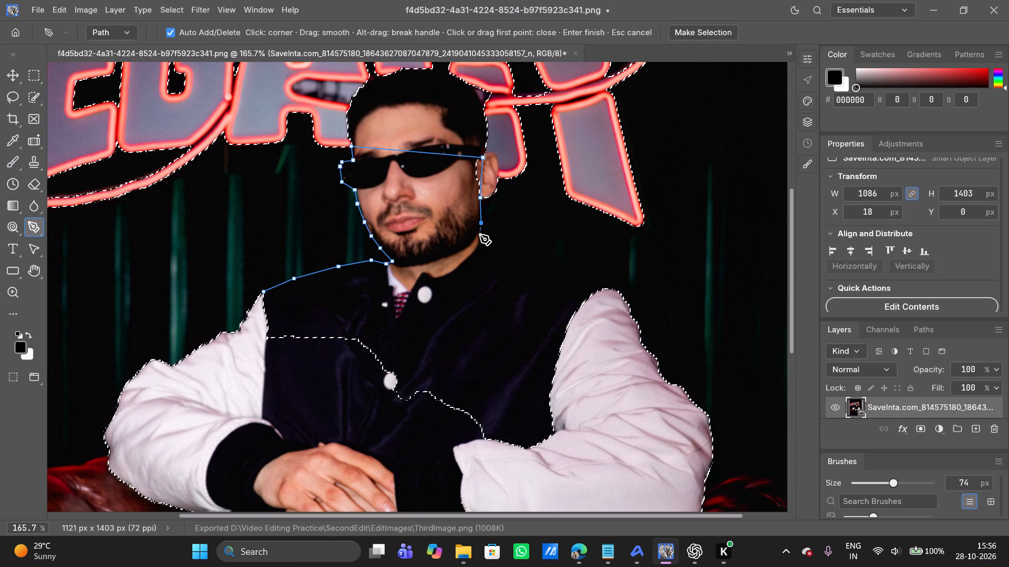
pyautogui.click(488, 235)
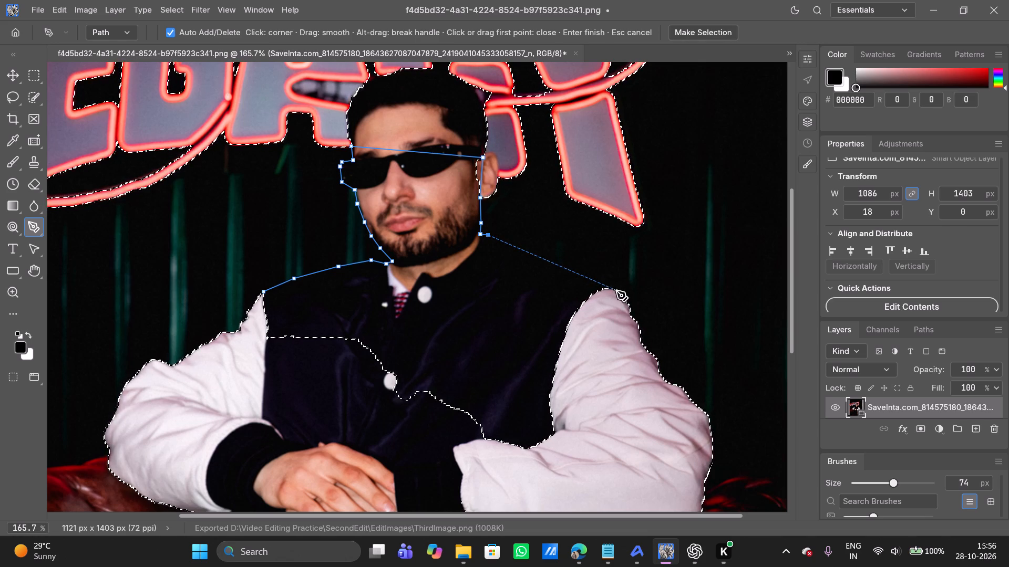
pyautogui.click(500, 241)
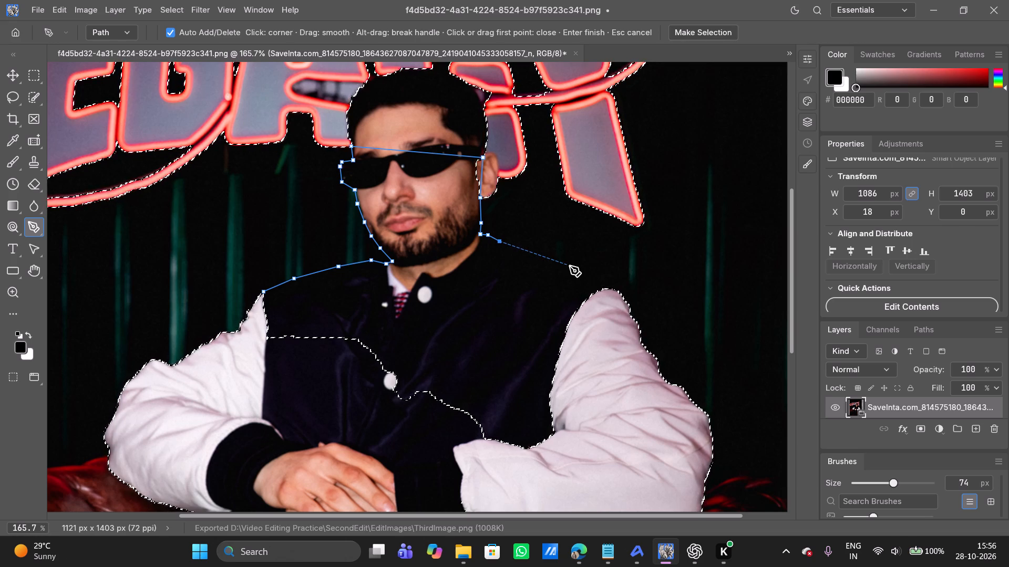
pyautogui.click(615, 290)
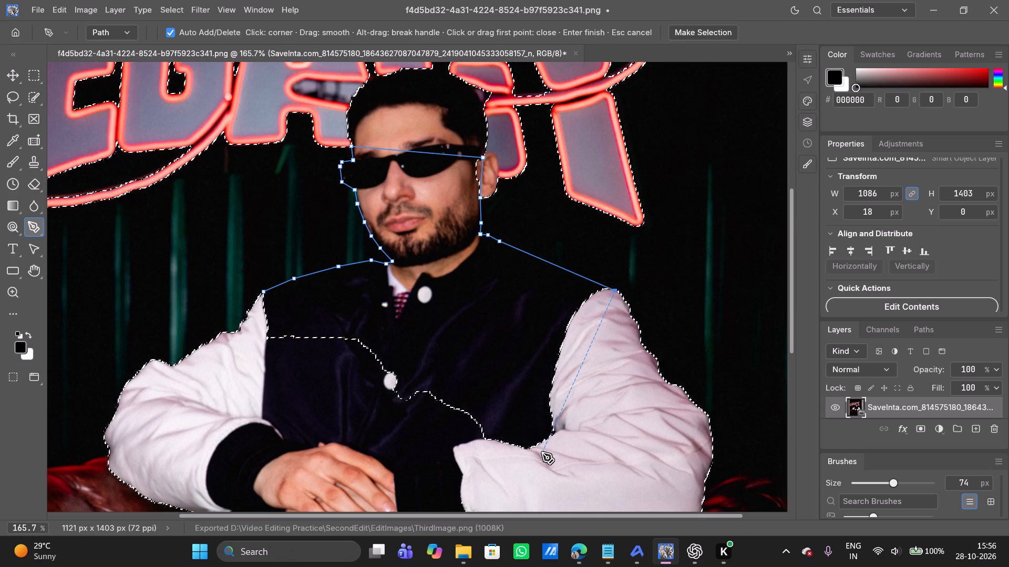
# Close the path through the lower sleeve and across the jacket front back to its starting point at the opposite shoulder.
pyautogui.click(527, 478)
pyautogui.click(243, 338)
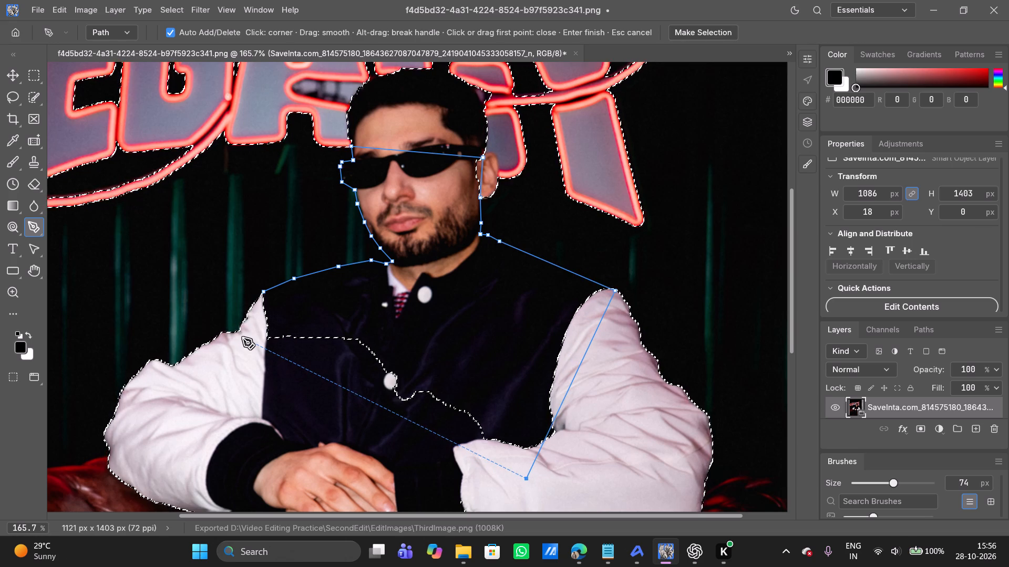
pyautogui.click(263, 293)
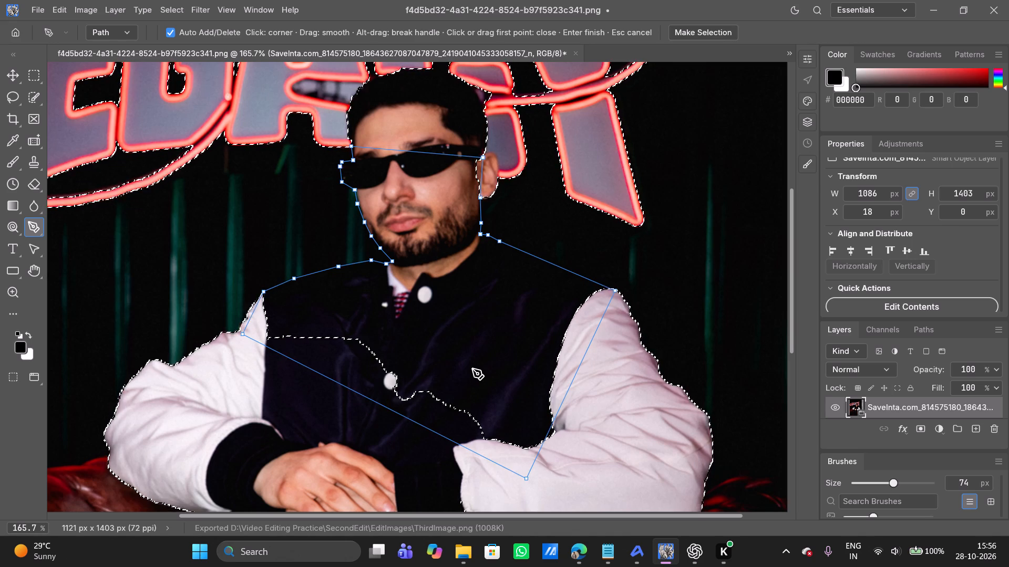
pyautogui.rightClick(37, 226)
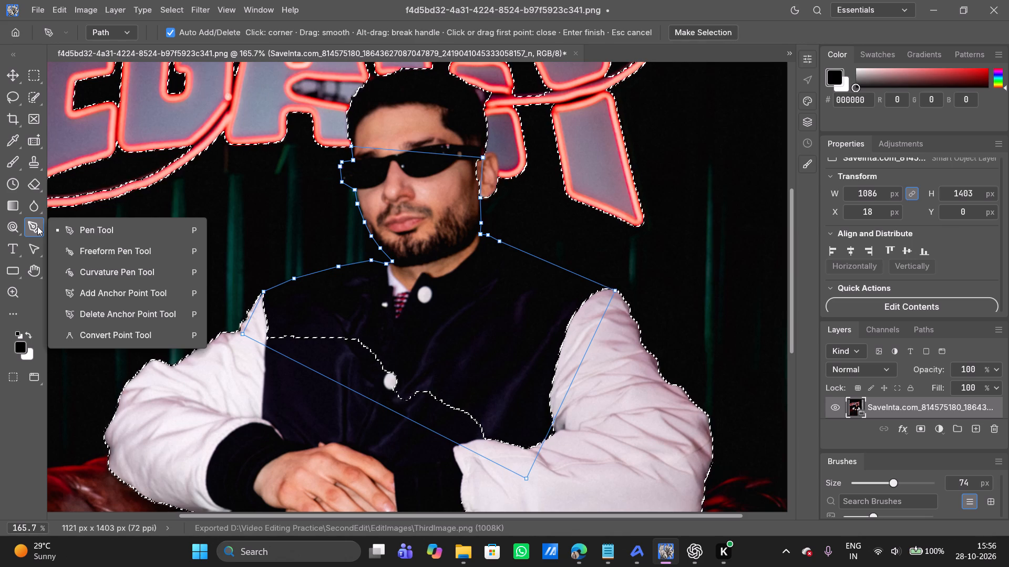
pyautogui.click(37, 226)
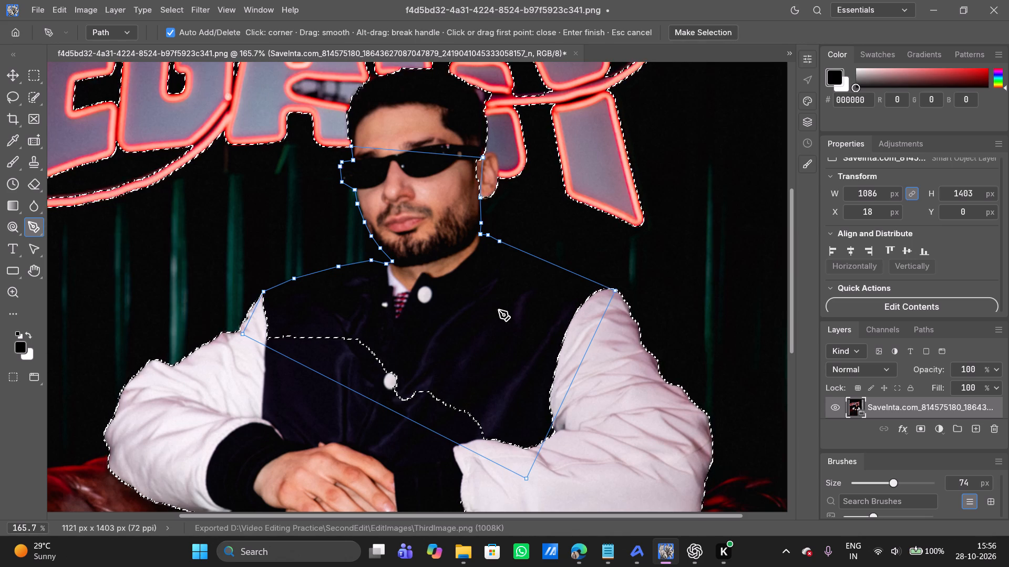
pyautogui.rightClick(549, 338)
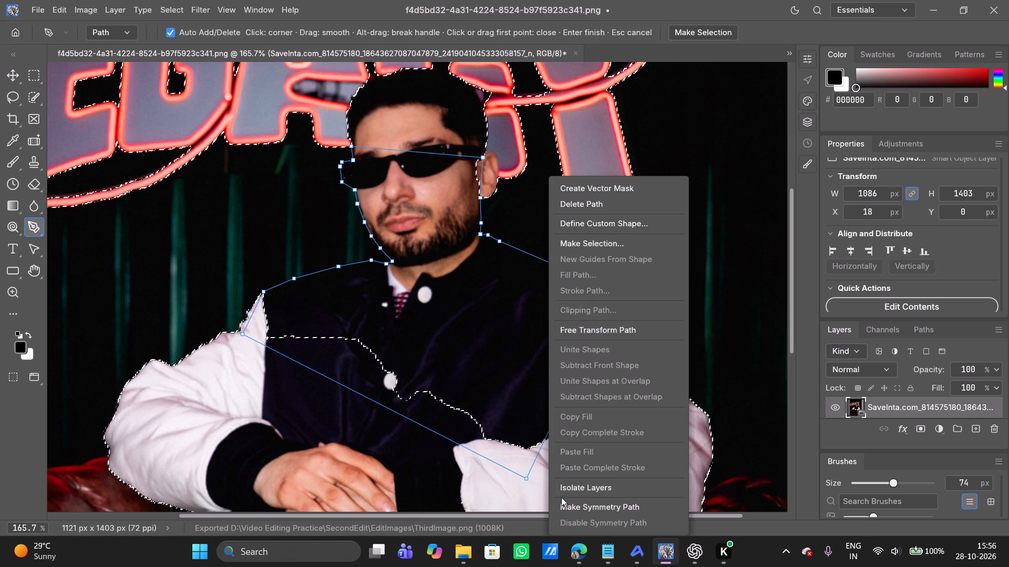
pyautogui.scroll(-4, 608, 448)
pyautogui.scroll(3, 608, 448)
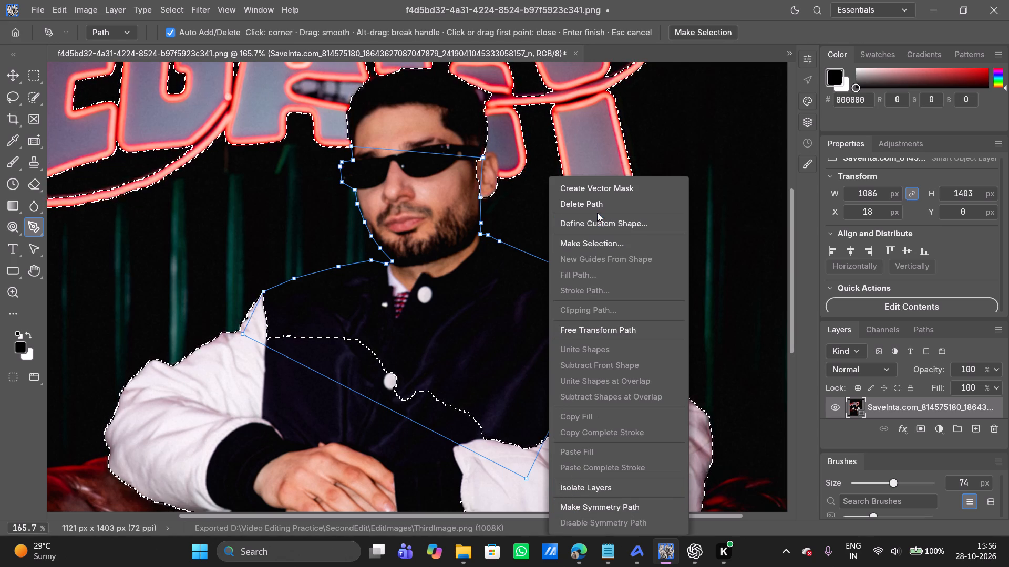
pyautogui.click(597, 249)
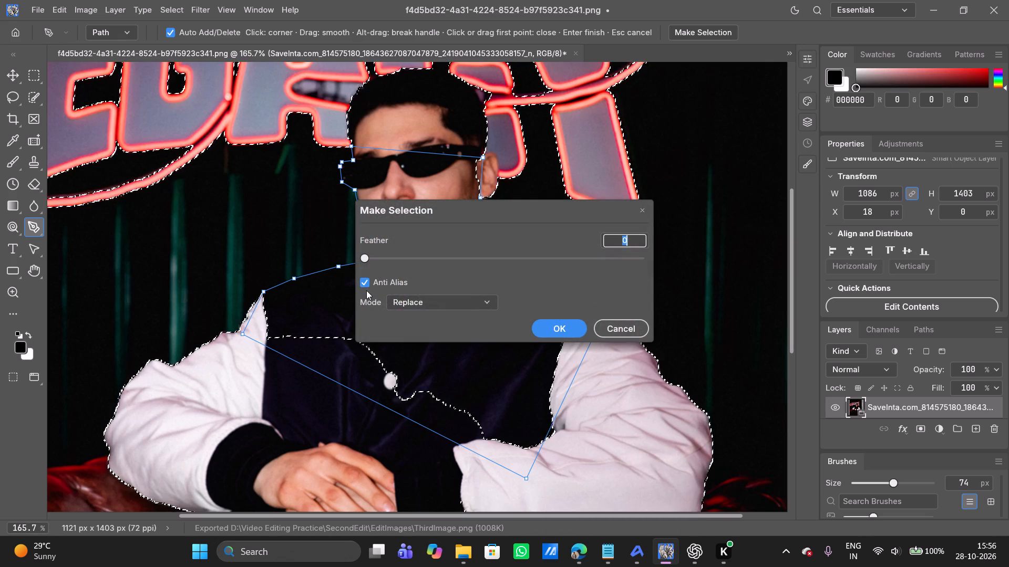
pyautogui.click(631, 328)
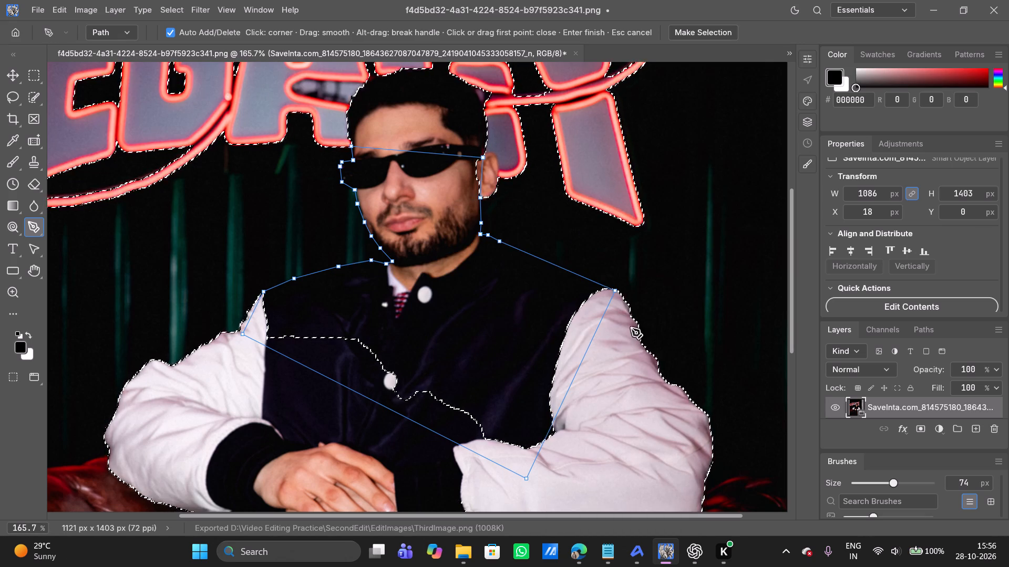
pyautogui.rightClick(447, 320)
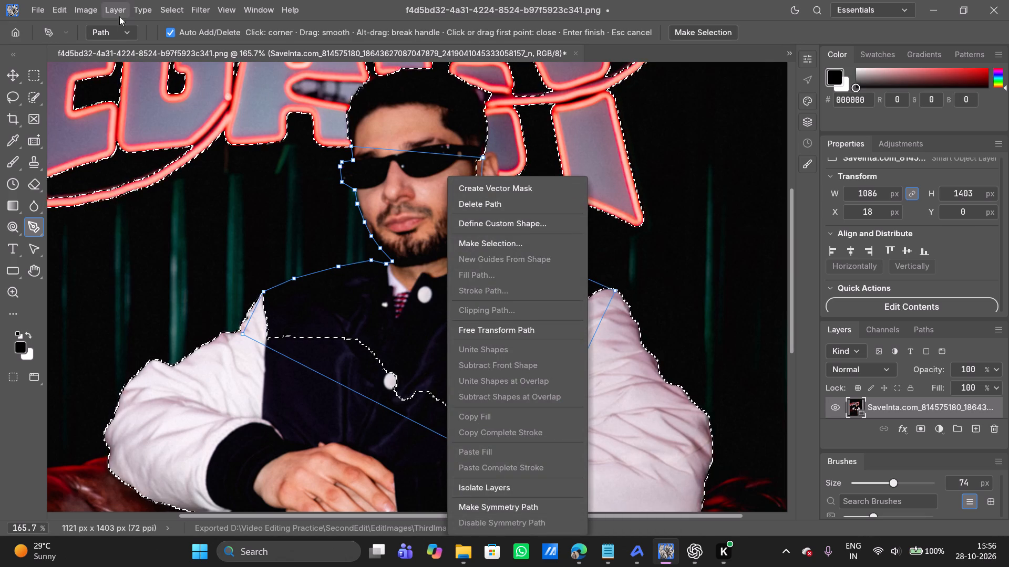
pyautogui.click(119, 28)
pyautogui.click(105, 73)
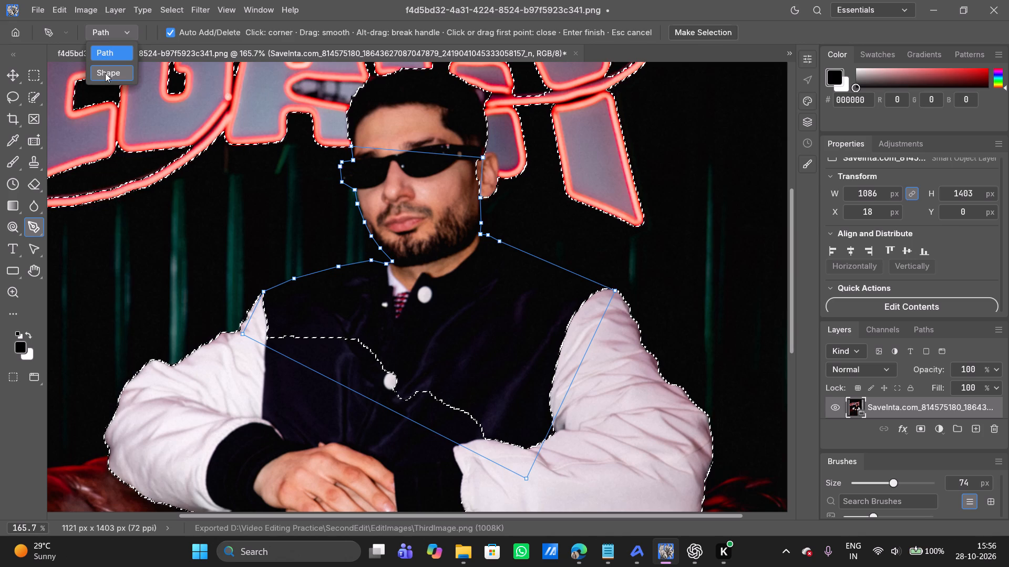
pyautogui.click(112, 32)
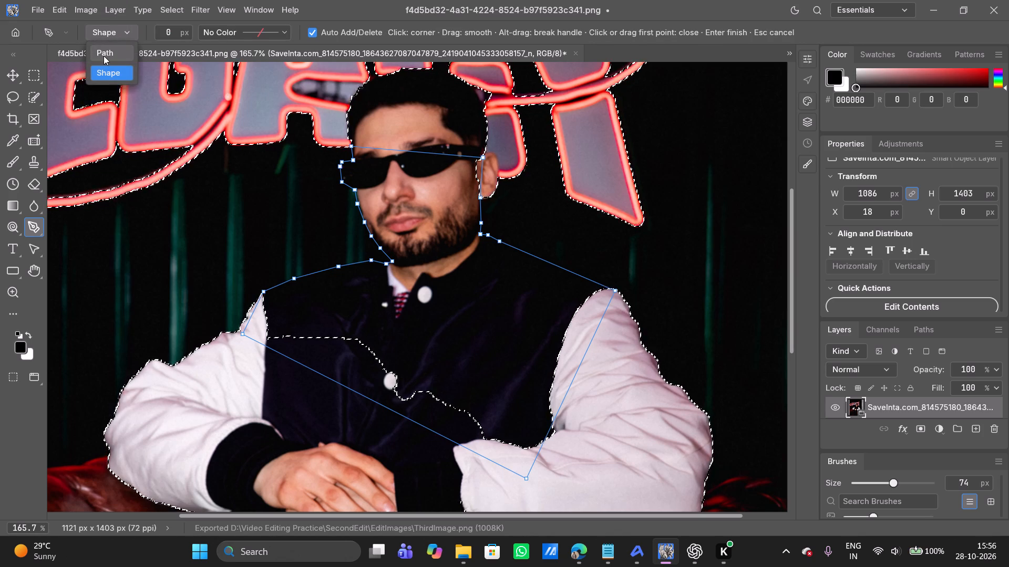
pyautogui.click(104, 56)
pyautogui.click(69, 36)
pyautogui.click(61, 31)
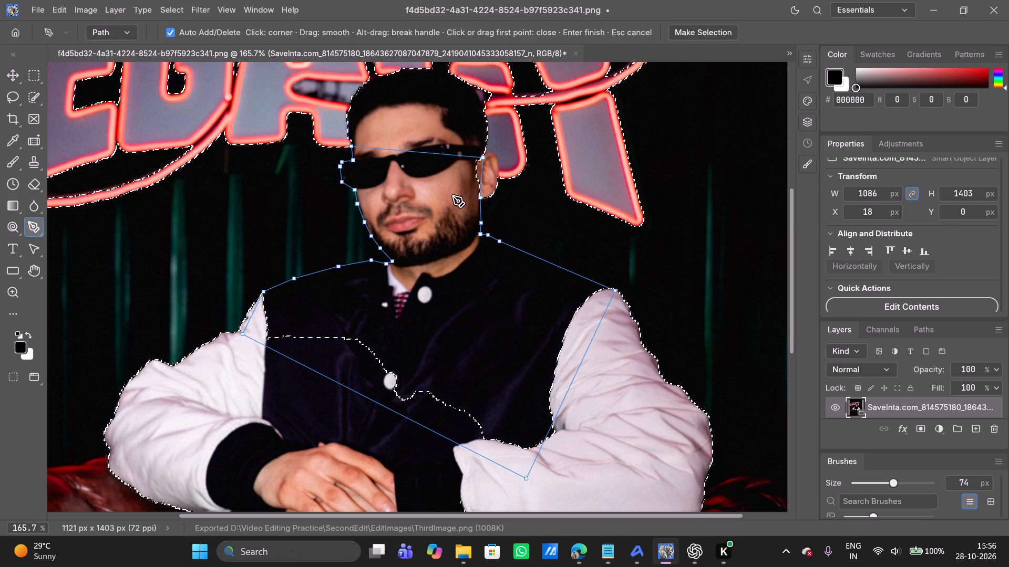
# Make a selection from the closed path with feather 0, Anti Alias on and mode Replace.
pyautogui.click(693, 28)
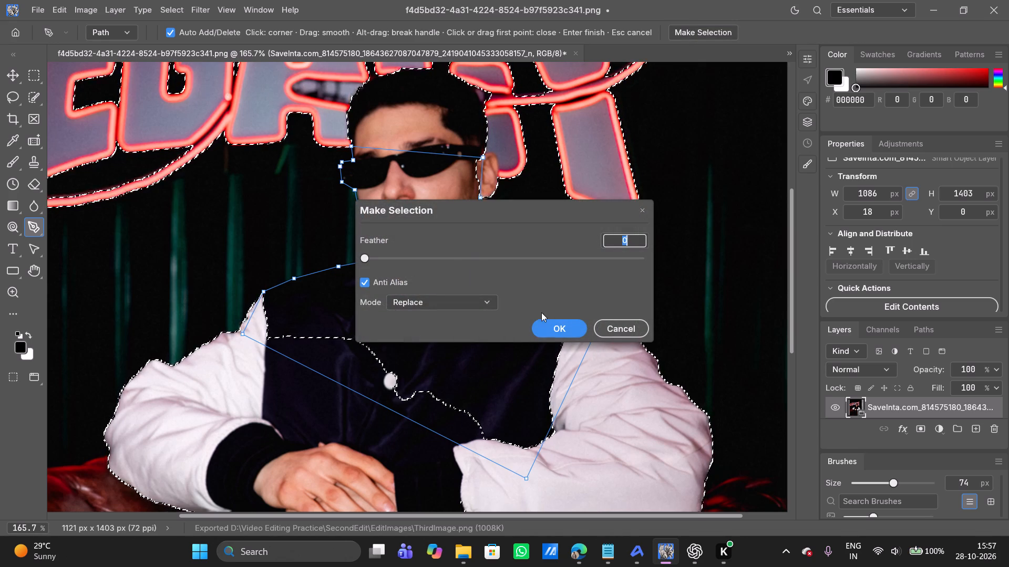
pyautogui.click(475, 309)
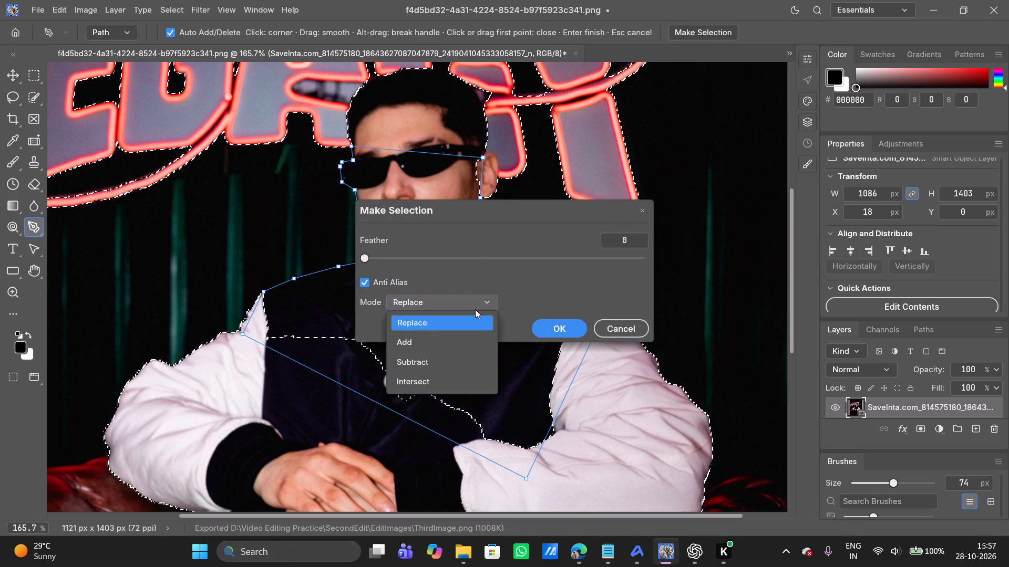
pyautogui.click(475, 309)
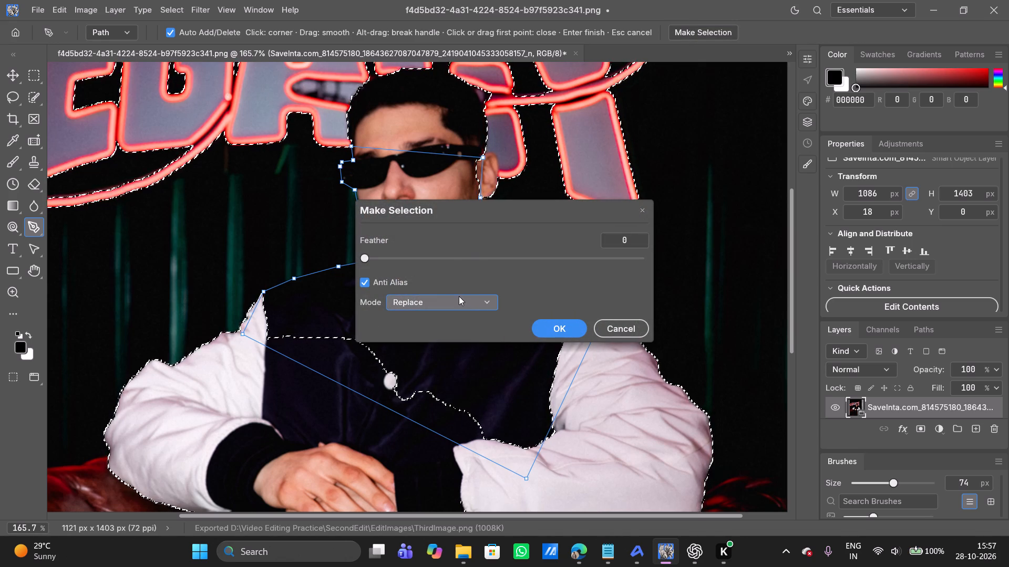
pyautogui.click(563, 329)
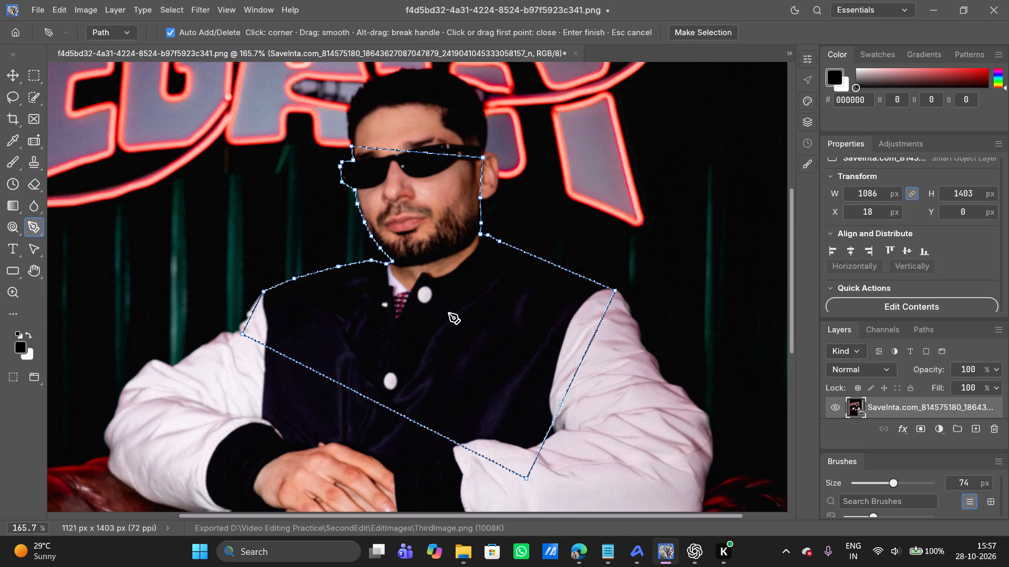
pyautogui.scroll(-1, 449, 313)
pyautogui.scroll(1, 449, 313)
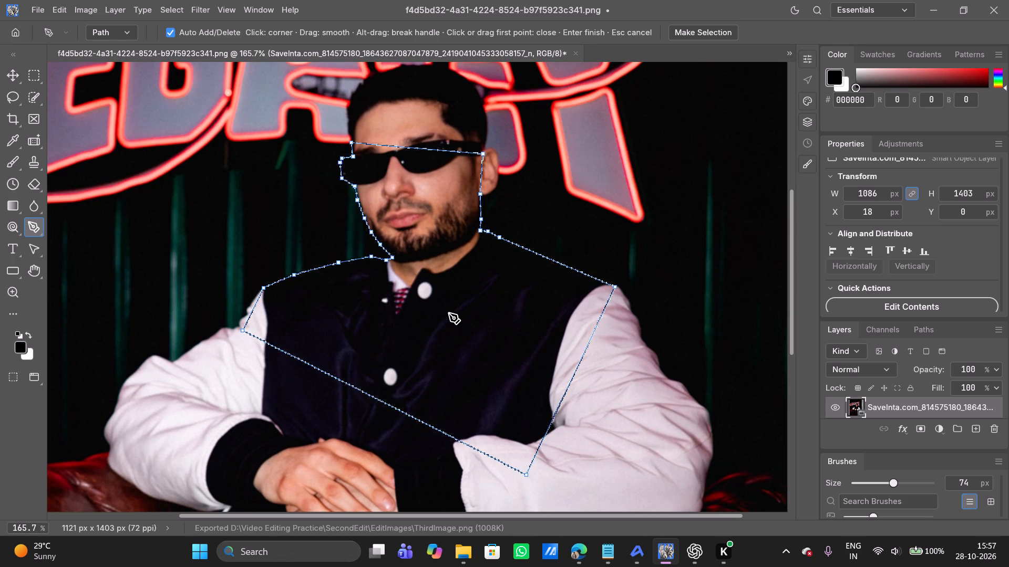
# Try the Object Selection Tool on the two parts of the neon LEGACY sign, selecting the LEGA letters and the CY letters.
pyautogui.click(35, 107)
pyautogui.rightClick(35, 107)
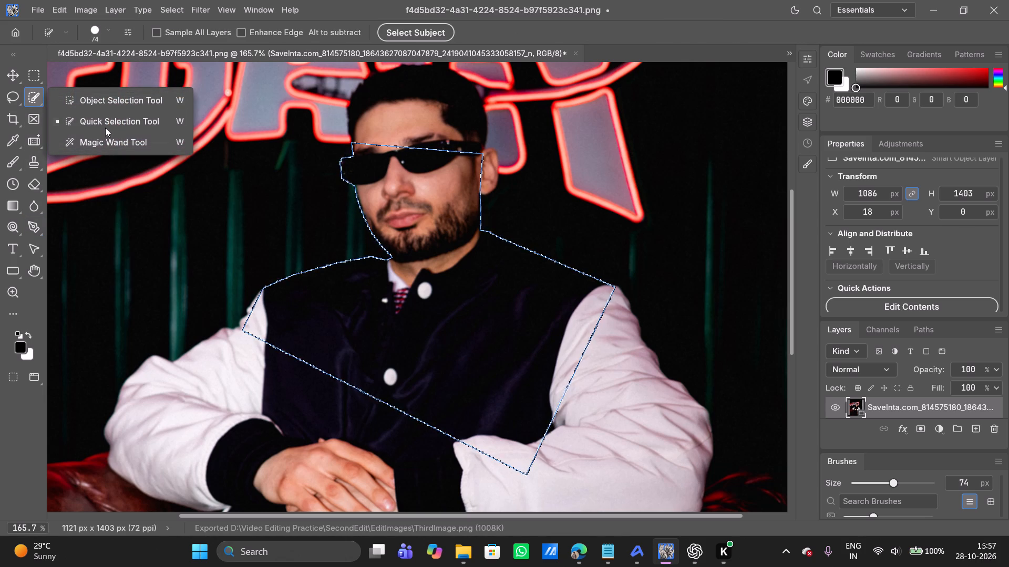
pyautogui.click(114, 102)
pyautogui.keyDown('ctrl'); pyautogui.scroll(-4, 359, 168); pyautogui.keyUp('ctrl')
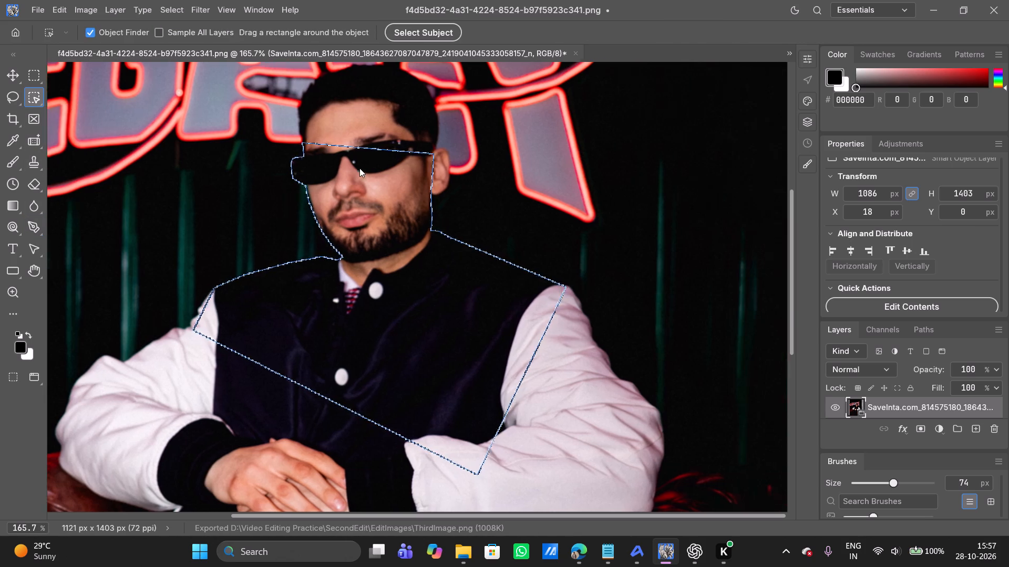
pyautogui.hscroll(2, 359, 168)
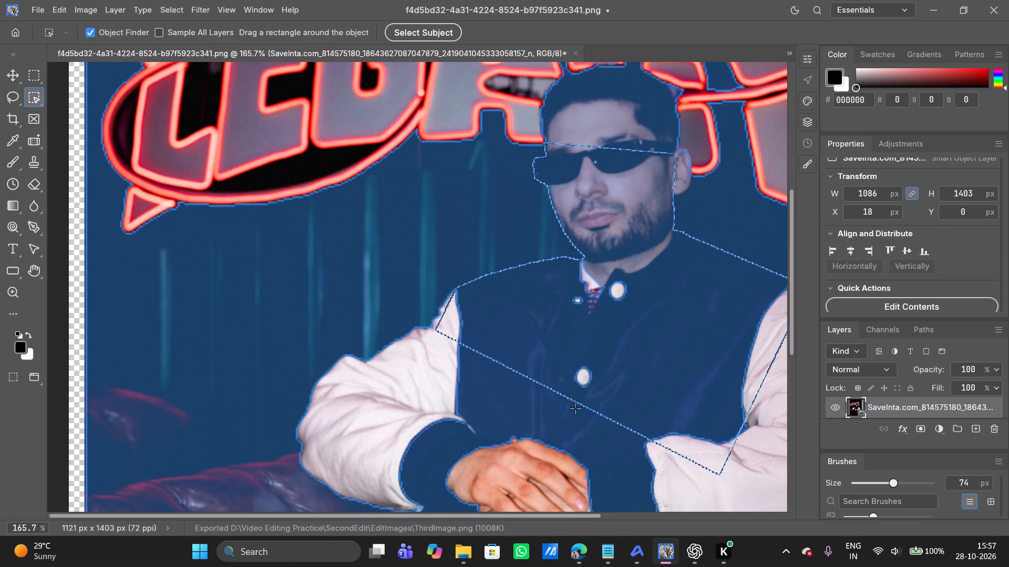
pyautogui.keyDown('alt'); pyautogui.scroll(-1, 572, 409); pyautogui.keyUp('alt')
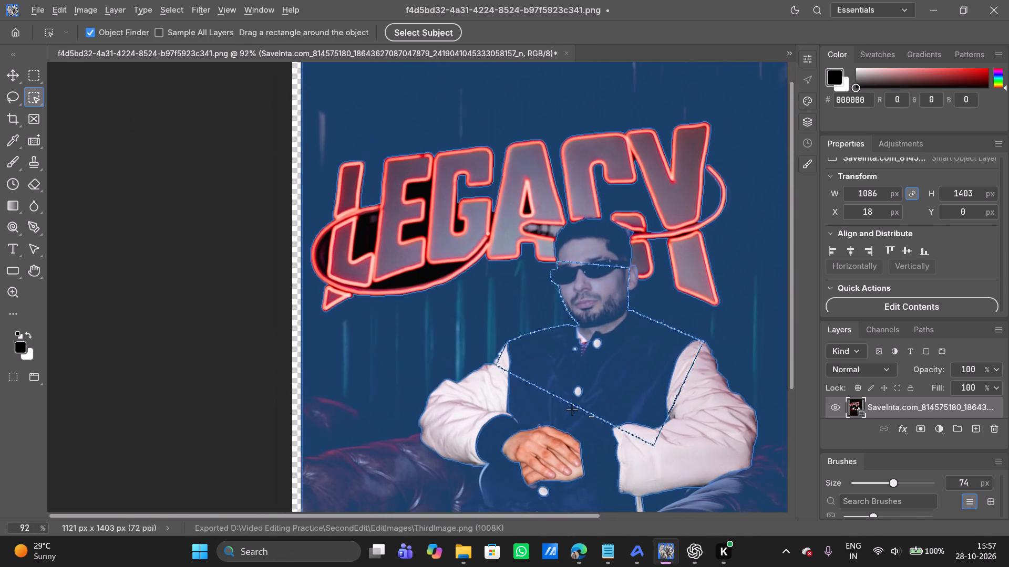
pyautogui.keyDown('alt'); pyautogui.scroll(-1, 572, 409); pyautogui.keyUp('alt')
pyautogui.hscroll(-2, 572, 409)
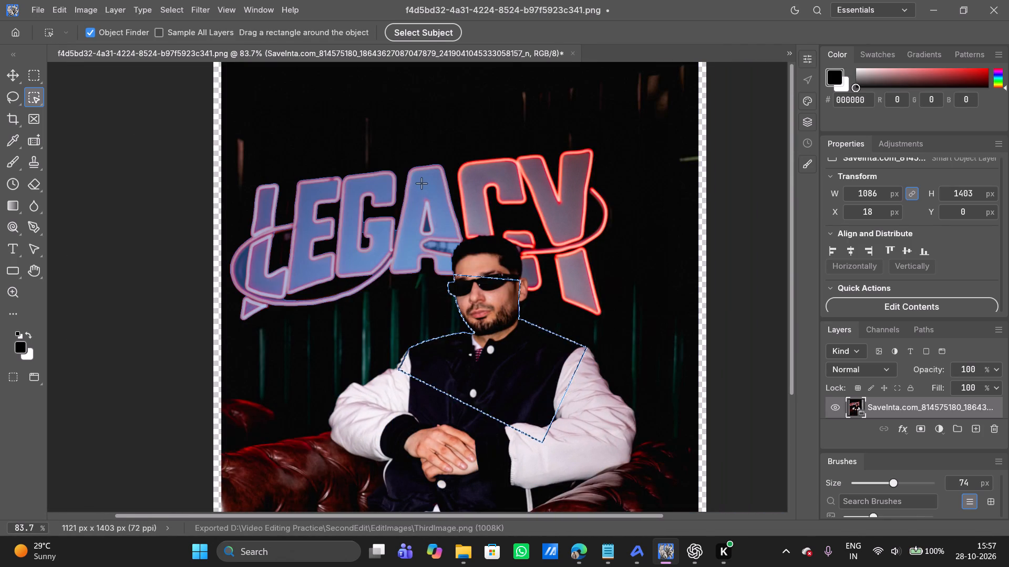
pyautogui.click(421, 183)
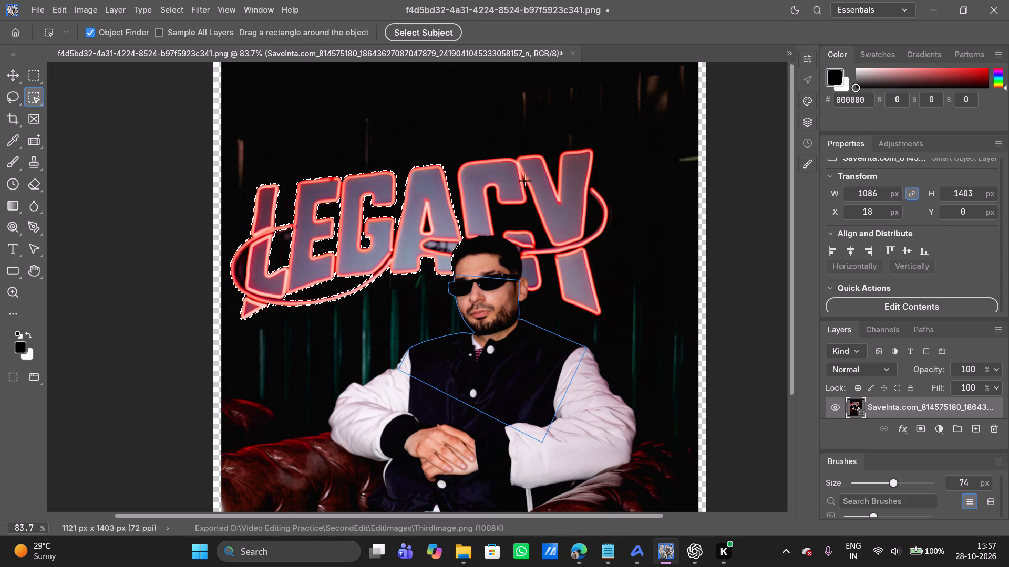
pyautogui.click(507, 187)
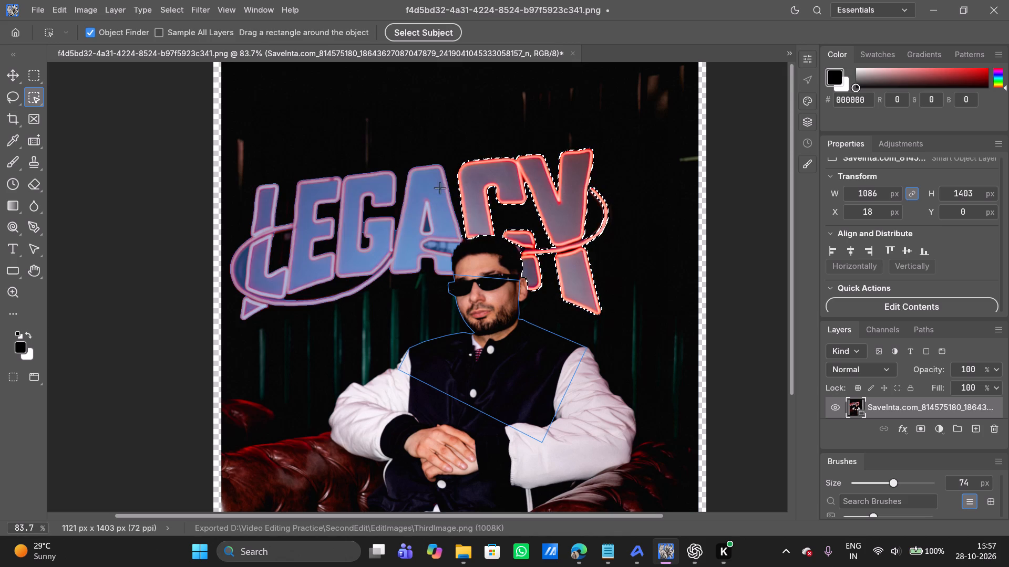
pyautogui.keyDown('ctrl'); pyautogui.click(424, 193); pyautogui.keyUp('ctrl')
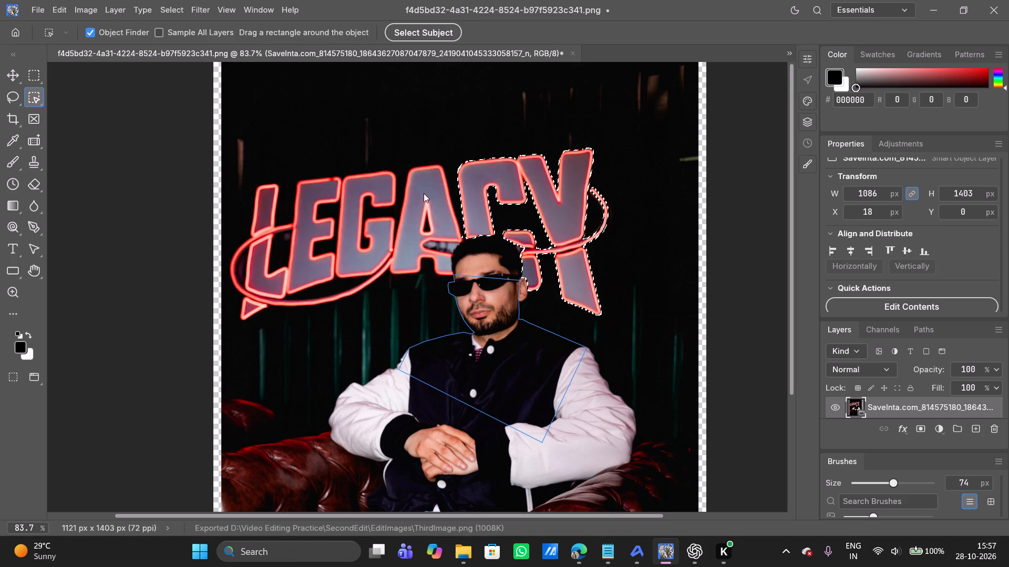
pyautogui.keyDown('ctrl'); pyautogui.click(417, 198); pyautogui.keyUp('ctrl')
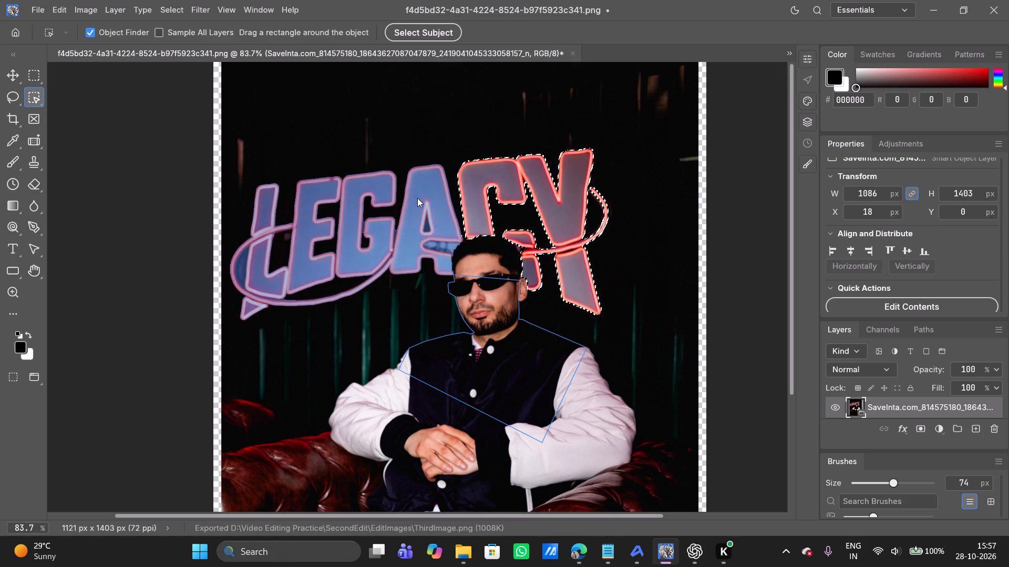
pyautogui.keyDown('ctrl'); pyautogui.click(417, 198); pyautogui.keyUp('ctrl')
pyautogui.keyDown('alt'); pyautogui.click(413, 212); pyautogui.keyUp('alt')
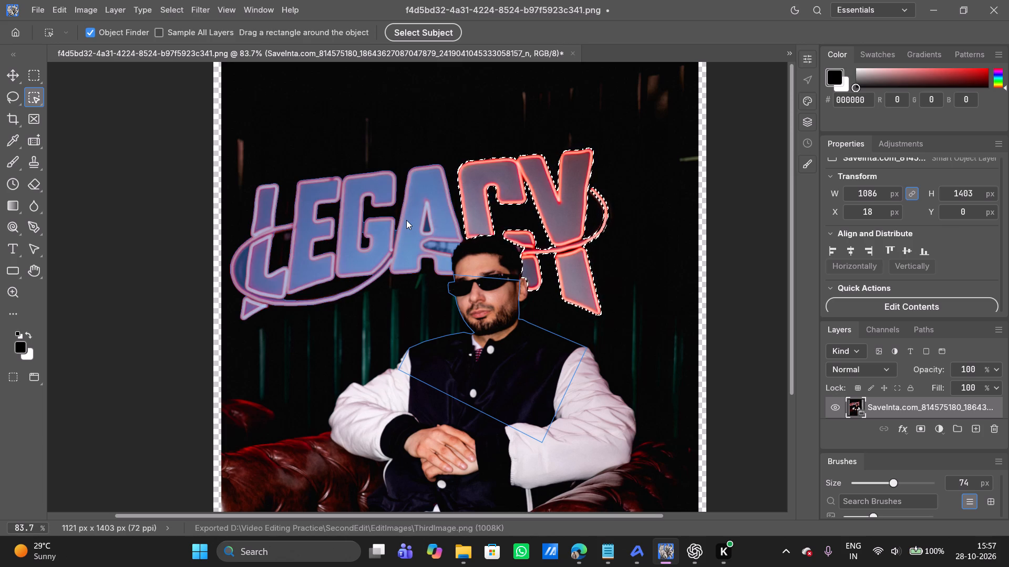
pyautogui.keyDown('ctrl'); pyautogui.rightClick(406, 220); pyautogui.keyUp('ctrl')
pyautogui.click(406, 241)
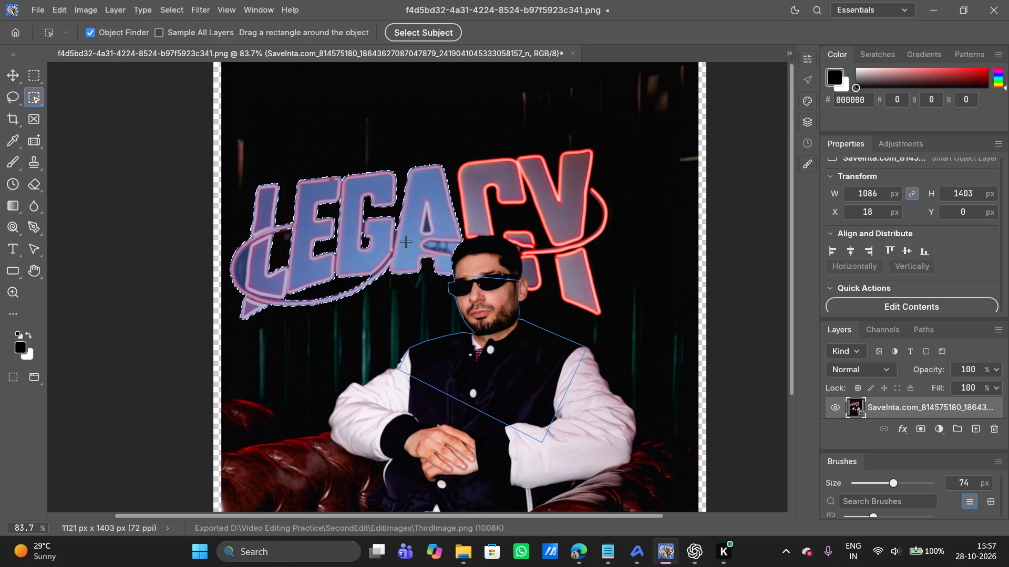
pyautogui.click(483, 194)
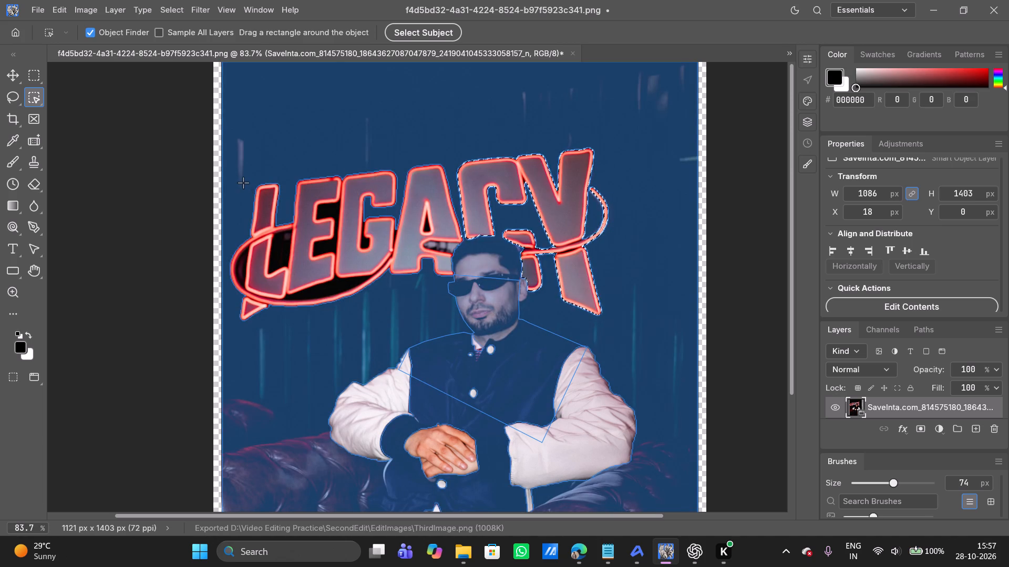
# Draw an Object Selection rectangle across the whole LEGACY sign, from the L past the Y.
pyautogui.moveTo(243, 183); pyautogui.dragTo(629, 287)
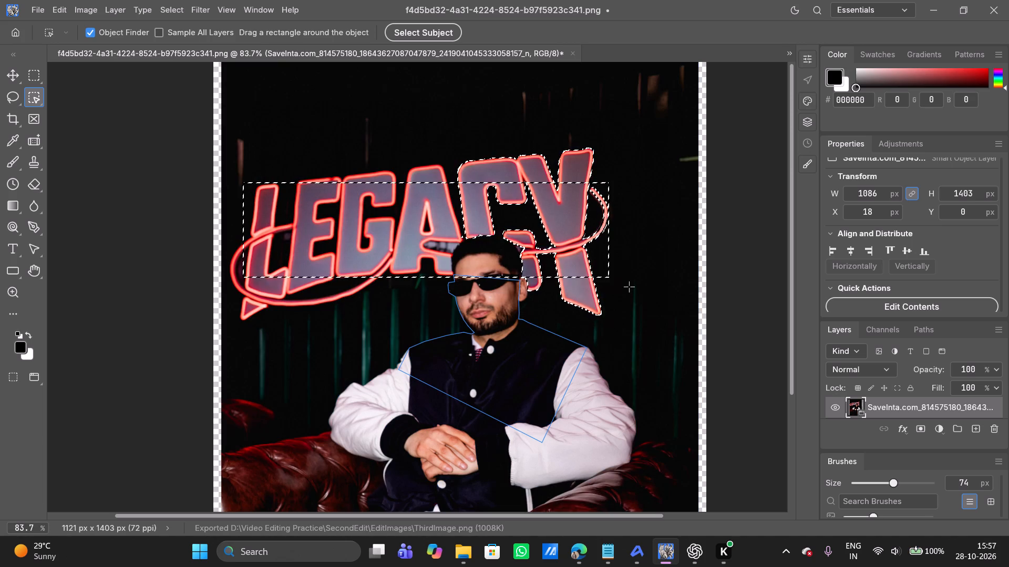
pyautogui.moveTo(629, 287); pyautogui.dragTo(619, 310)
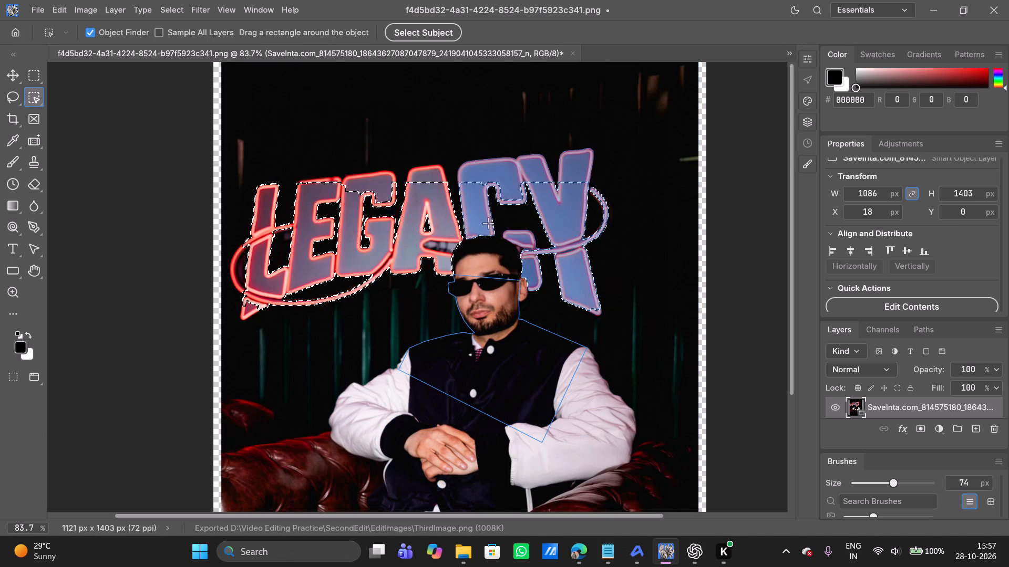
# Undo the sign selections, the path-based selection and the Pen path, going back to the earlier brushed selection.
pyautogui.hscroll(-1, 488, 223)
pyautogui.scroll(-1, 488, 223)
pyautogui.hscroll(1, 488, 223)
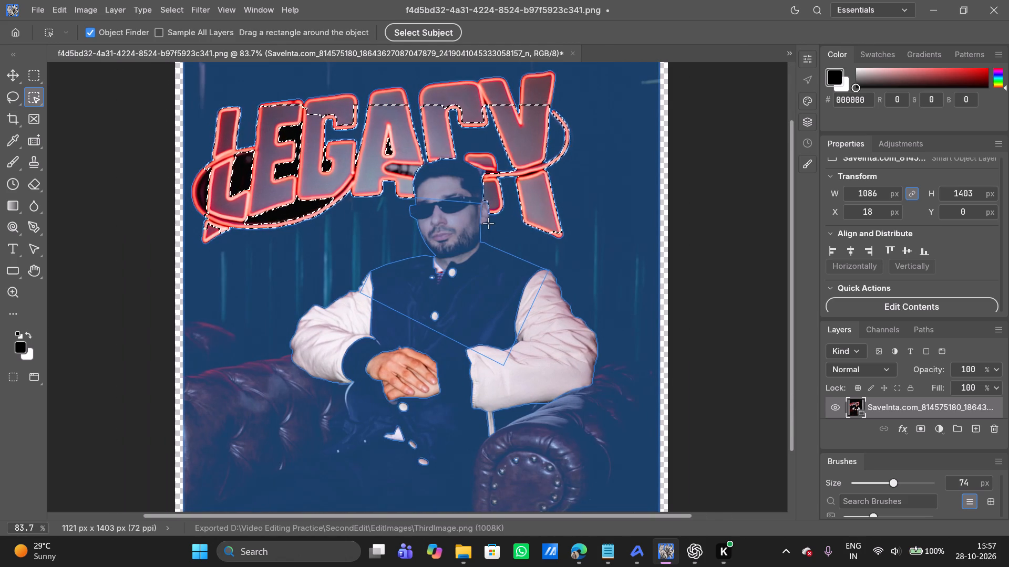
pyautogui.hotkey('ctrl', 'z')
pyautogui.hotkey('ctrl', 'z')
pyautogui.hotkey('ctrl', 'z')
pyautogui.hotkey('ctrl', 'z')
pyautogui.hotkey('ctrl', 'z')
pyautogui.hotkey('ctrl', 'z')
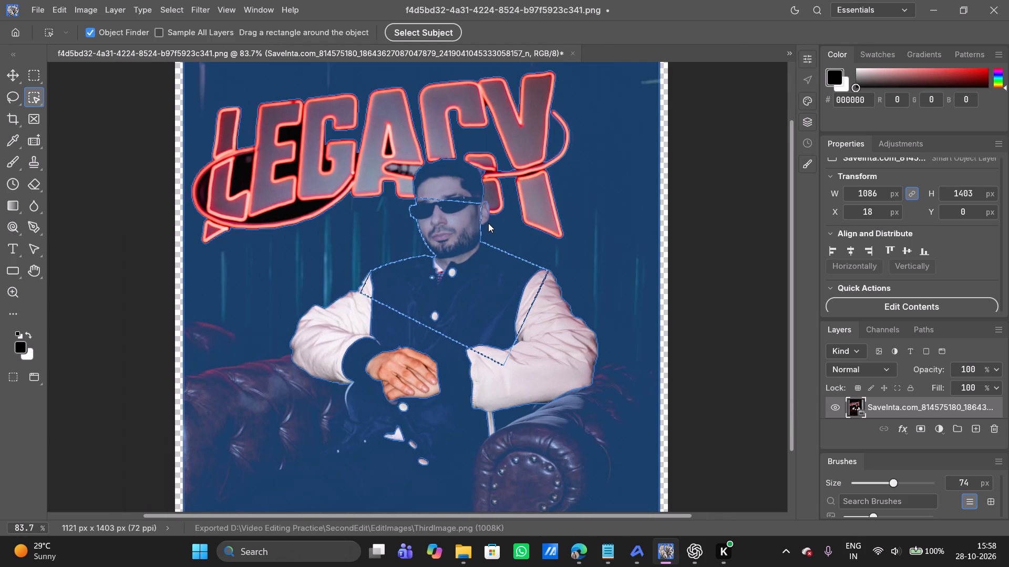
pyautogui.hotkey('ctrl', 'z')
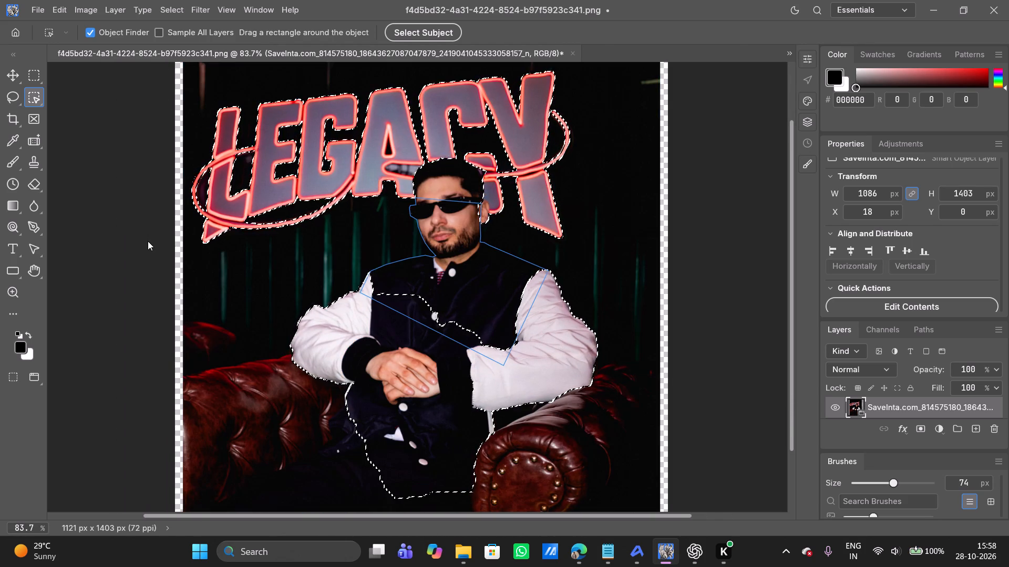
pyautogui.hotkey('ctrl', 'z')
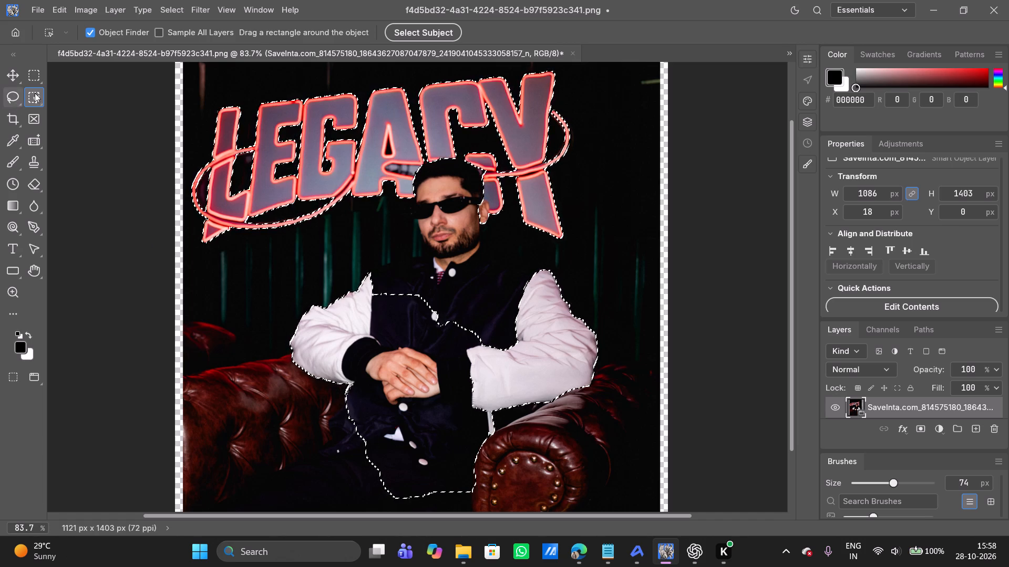
# Switch to the Quick Selection Tool and extend the selection over the man's legs down to the photo's bottom edge.
pyautogui.rightClick(37, 95)
pyautogui.click(87, 120)
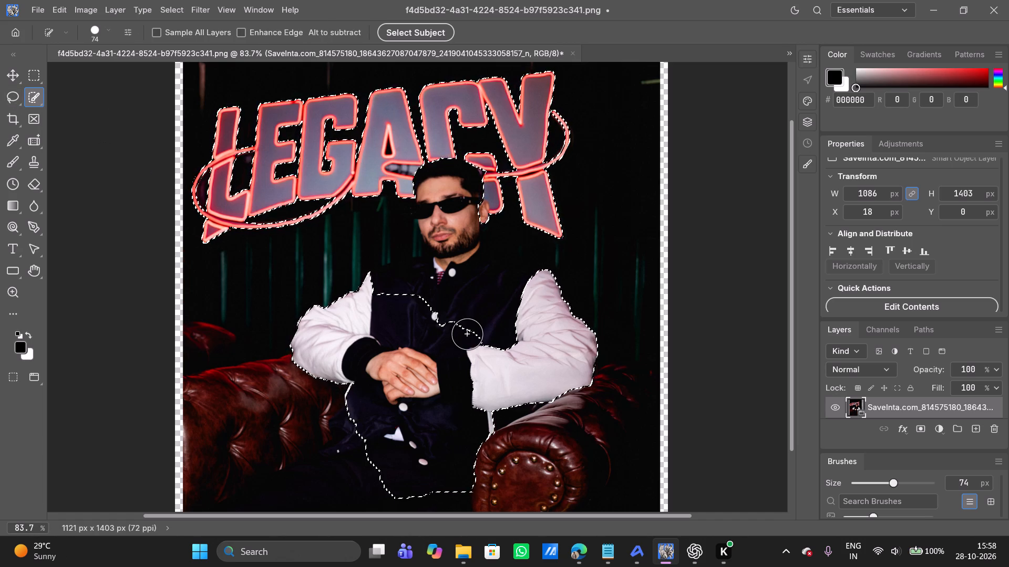
pyautogui.scroll(-1, 467, 334)
pyautogui.scroll(-2, 423, 319)
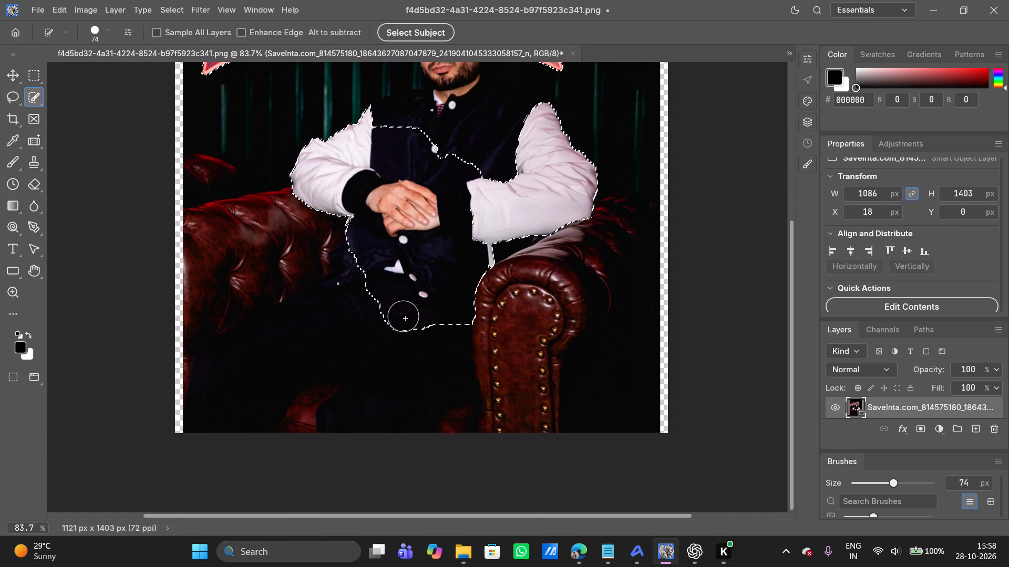
pyautogui.moveTo(373, 311); pyautogui.dragTo(241, 434)
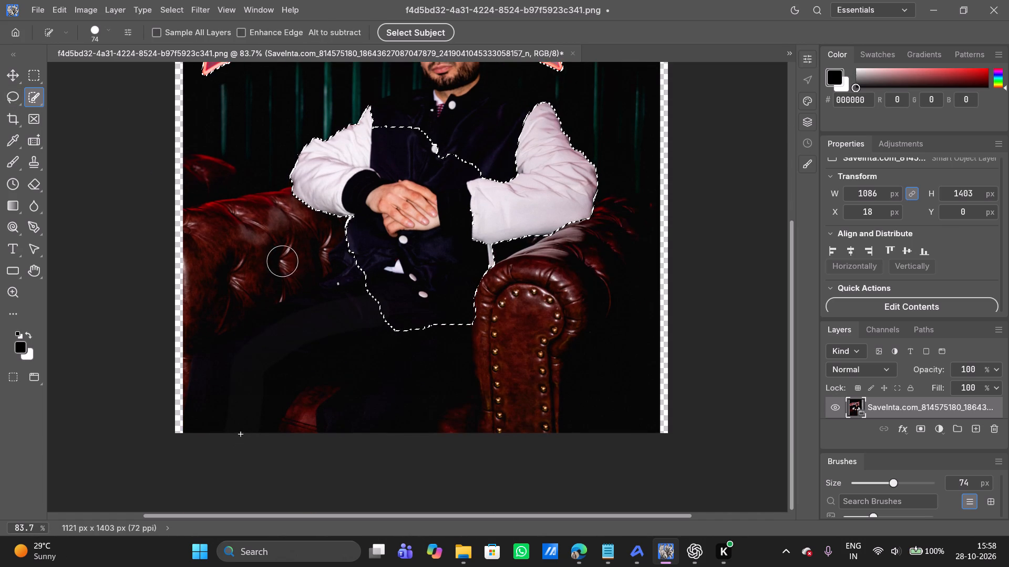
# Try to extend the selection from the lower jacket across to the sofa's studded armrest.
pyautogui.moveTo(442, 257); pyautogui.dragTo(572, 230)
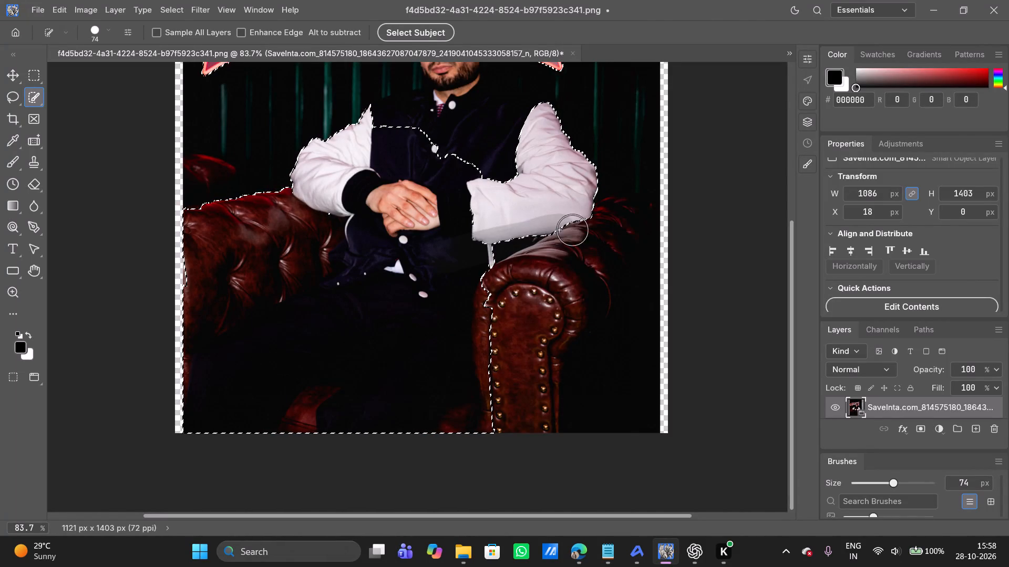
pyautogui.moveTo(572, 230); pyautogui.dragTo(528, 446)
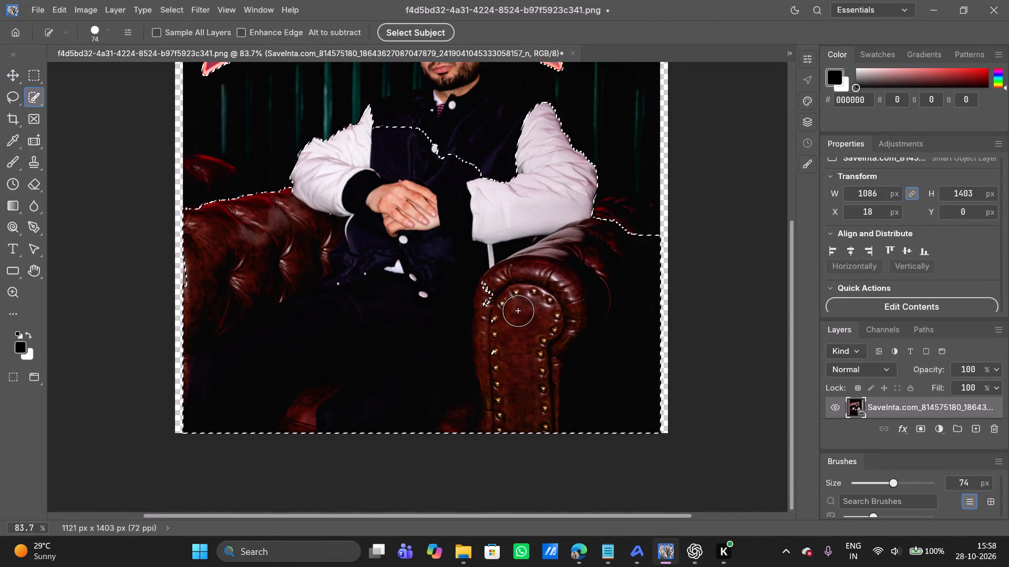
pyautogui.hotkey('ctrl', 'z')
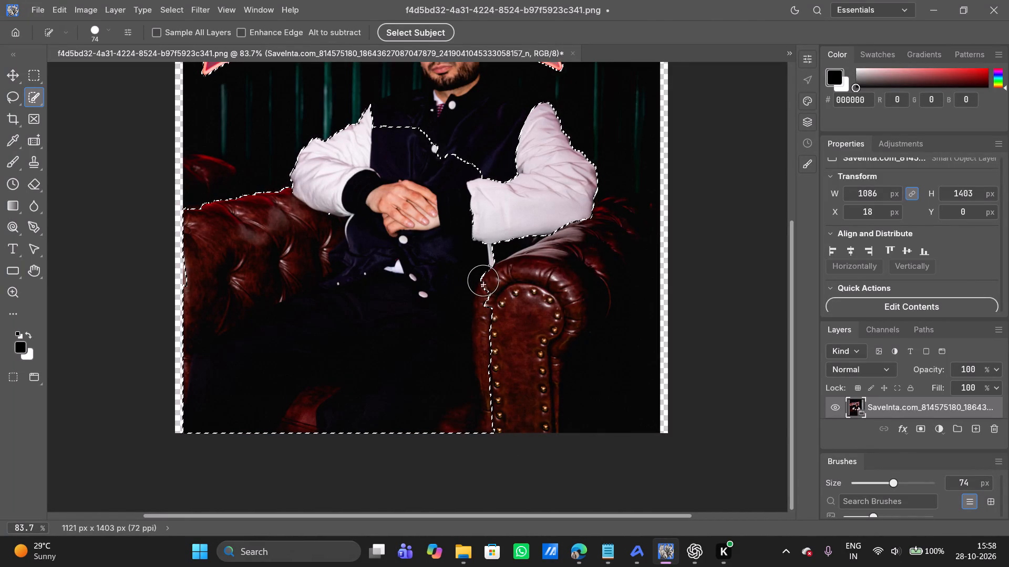
# Add the sofa's studded armrest front and the adjoining part of its top to the selection, undoing the last stroke.
pyautogui.moveTo(482, 279); pyautogui.dragTo(492, 436)
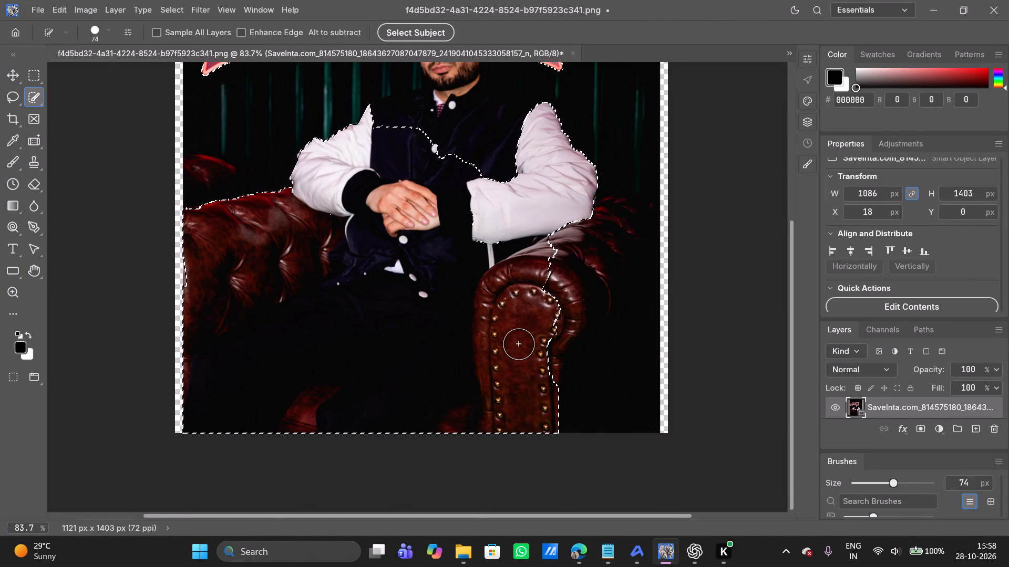
pyautogui.hscroll(-1, 519, 344)
pyautogui.moveTo(473, 235); pyautogui.dragTo(450, 324)
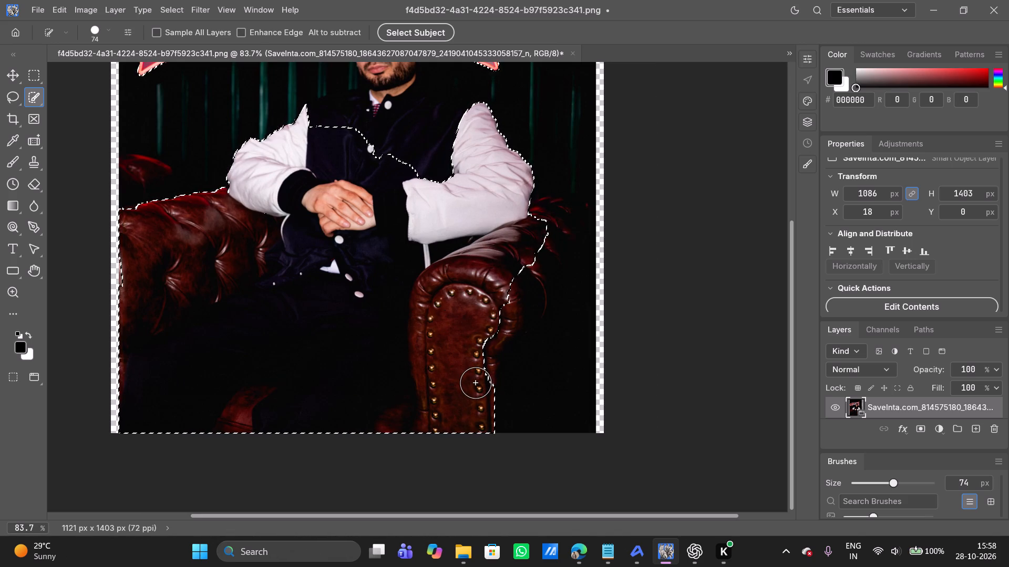
pyautogui.moveTo(476, 383); pyautogui.dragTo(538, 197)
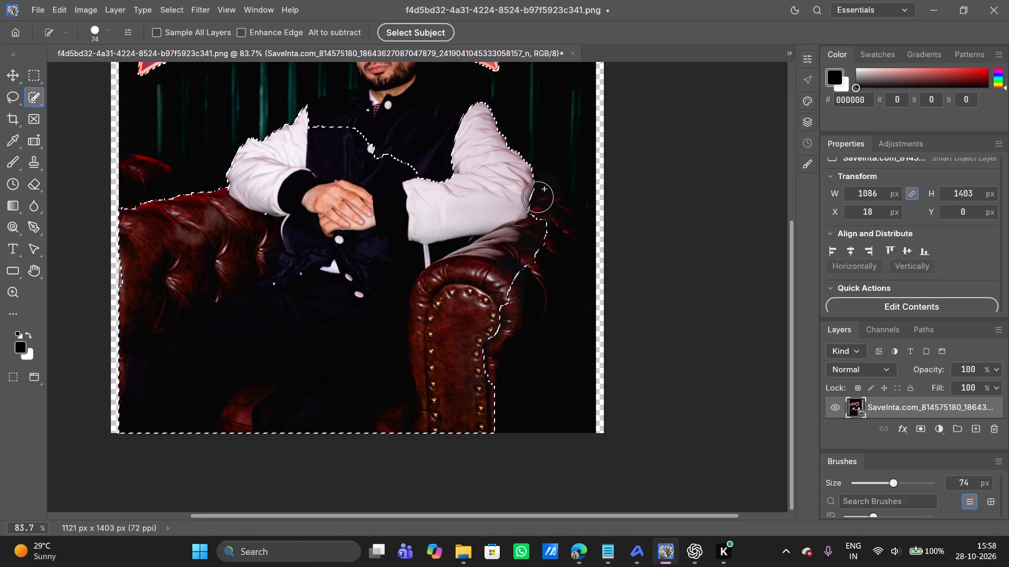
pyautogui.moveTo(538, 197); pyautogui.dragTo(510, 260)
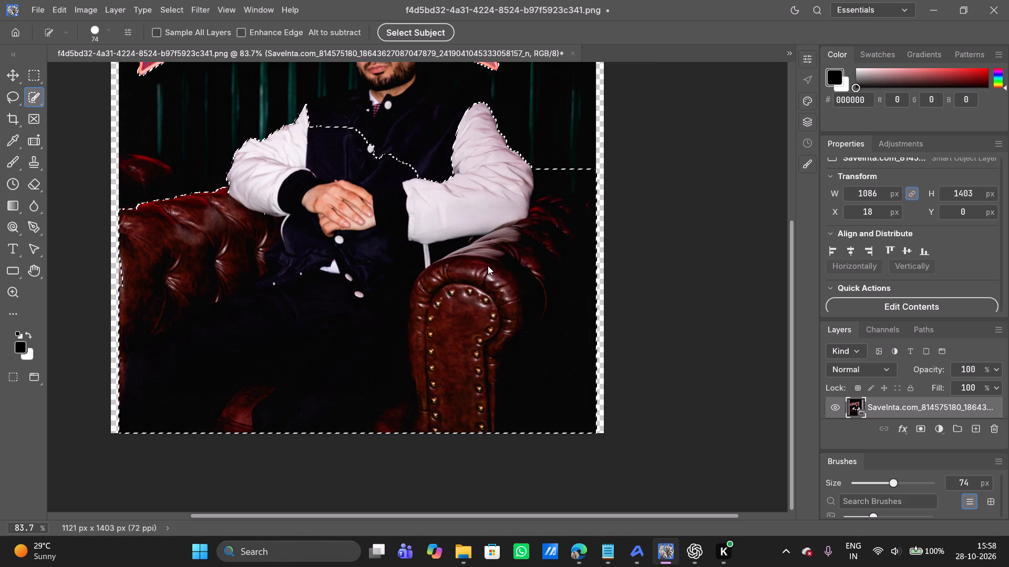
pyautogui.hotkey('ctrl', 'z')
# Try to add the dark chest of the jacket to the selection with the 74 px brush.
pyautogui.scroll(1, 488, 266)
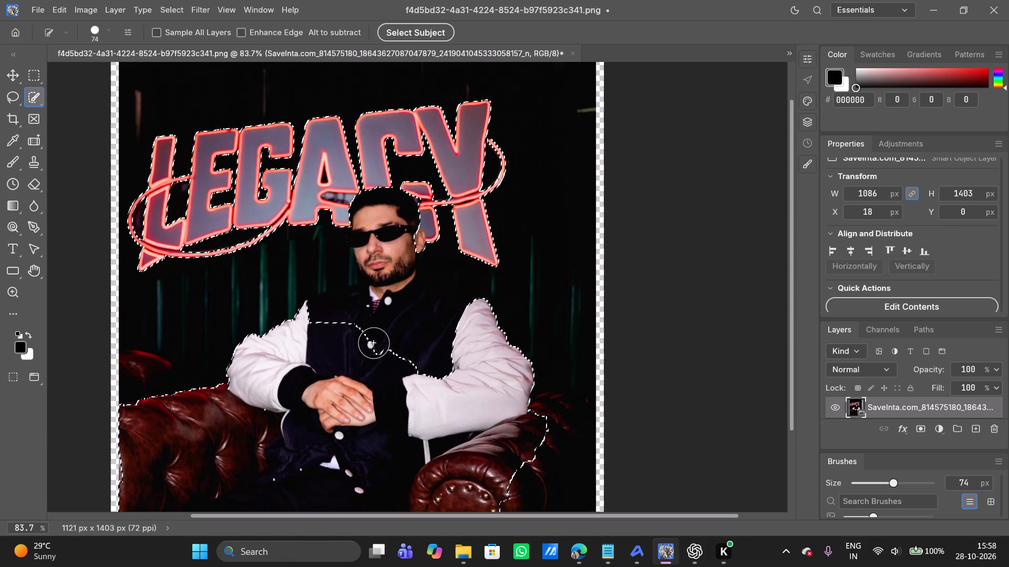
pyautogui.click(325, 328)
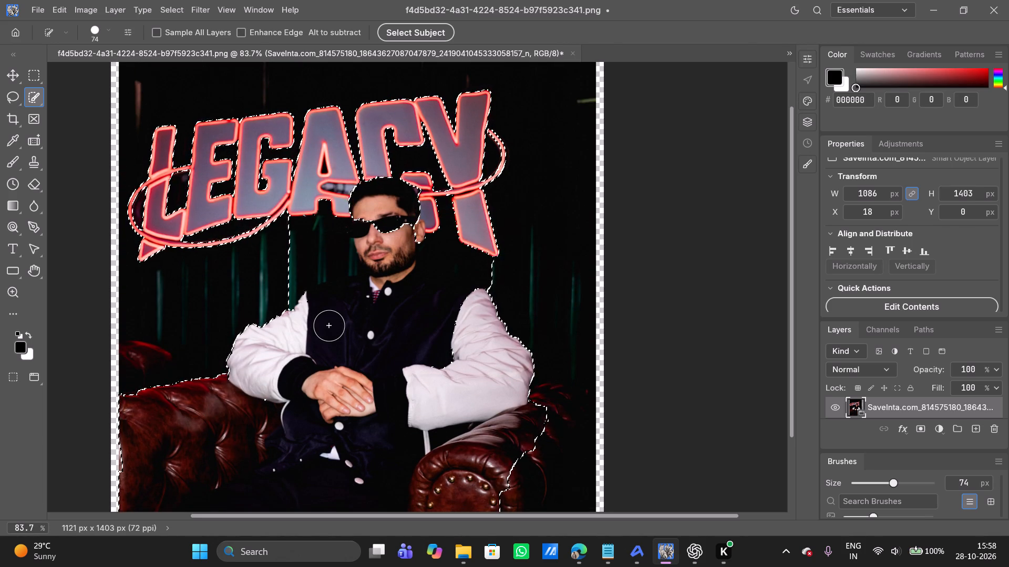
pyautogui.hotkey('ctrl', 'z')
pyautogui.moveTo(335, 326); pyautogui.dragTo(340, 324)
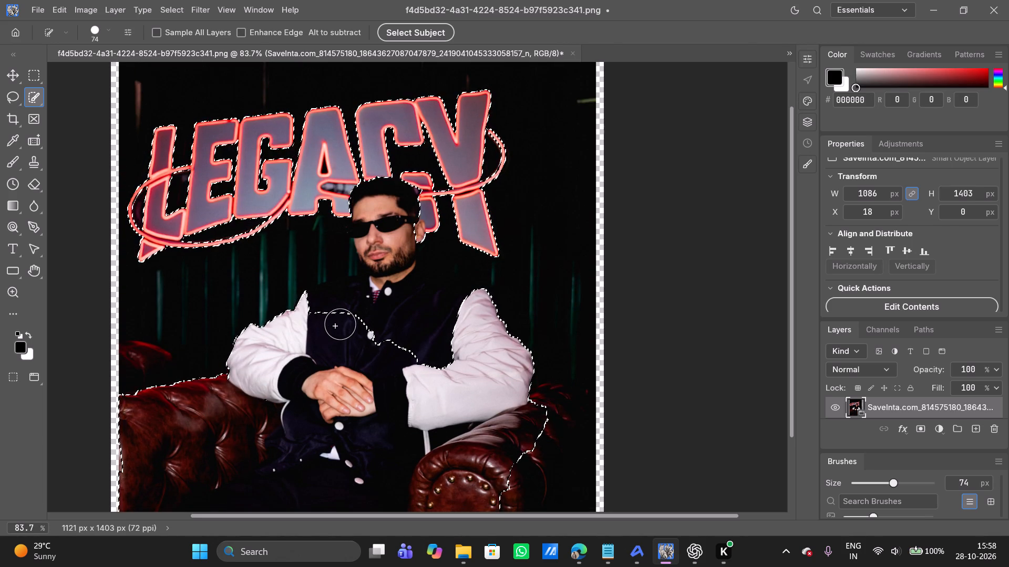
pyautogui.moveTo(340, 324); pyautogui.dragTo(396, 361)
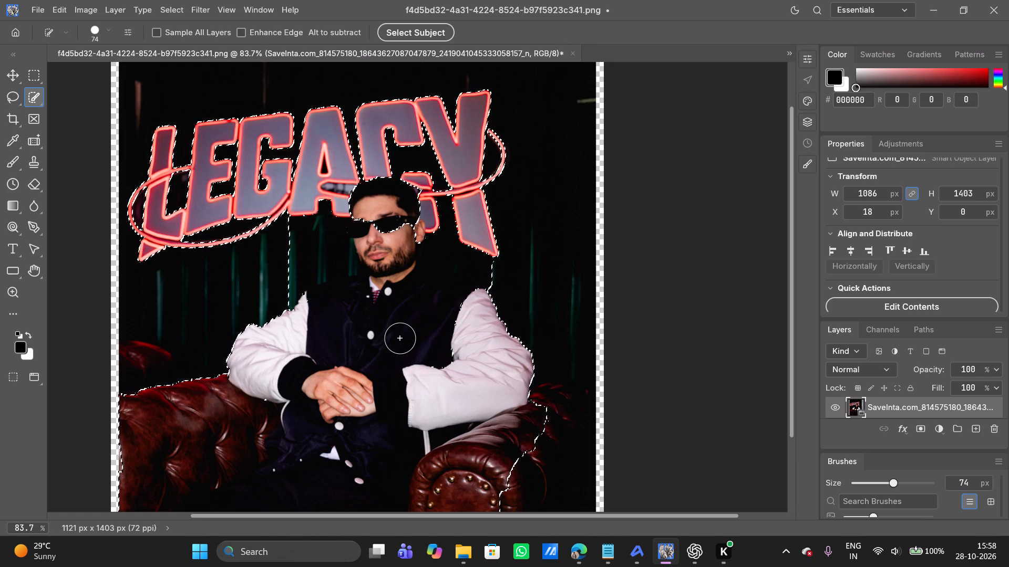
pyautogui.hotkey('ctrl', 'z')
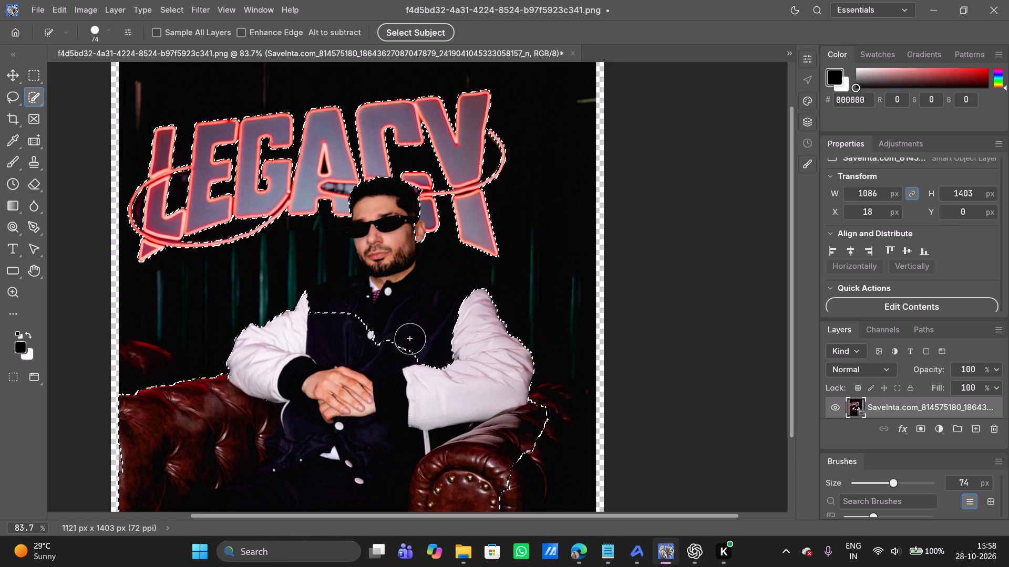
# Reduce the Quick Selection brush size to 3 px and add the jacket's dark chest up to the collar to the selection.
pyautogui.keyDown('alt'); pyautogui.scroll(2, 352, 270); pyautogui.keyUp('alt')
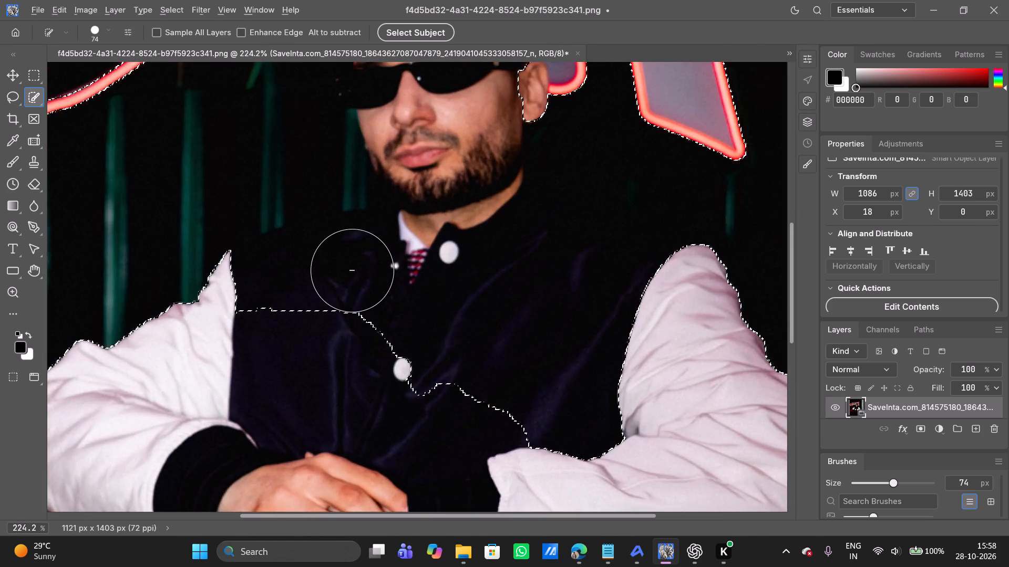
pyautogui.keyDown('alt'); pyautogui.scroll(2, 352, 270); pyautogui.keyUp('alt')
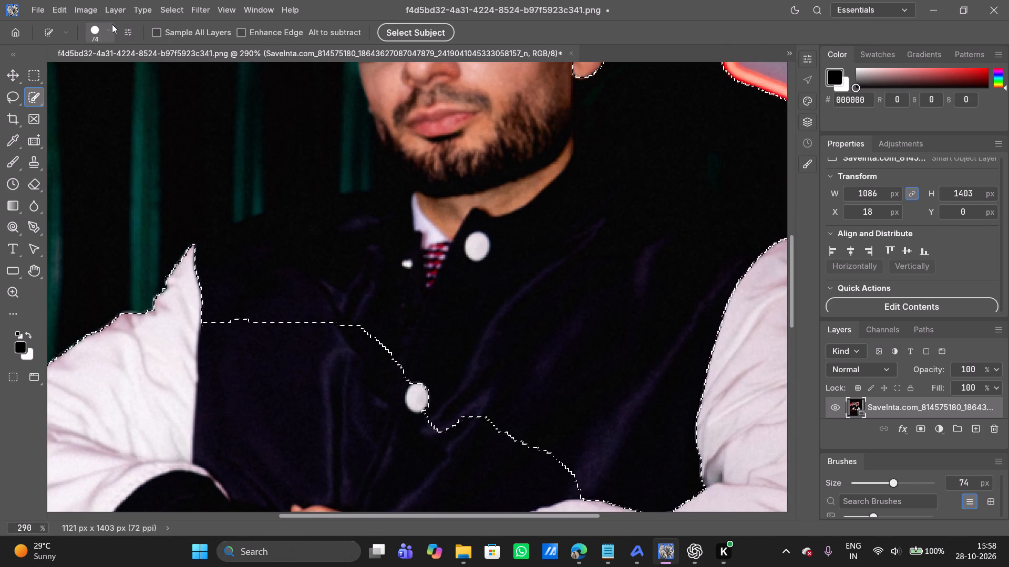
pyautogui.click(112, 24)
pyautogui.click(121, 78)
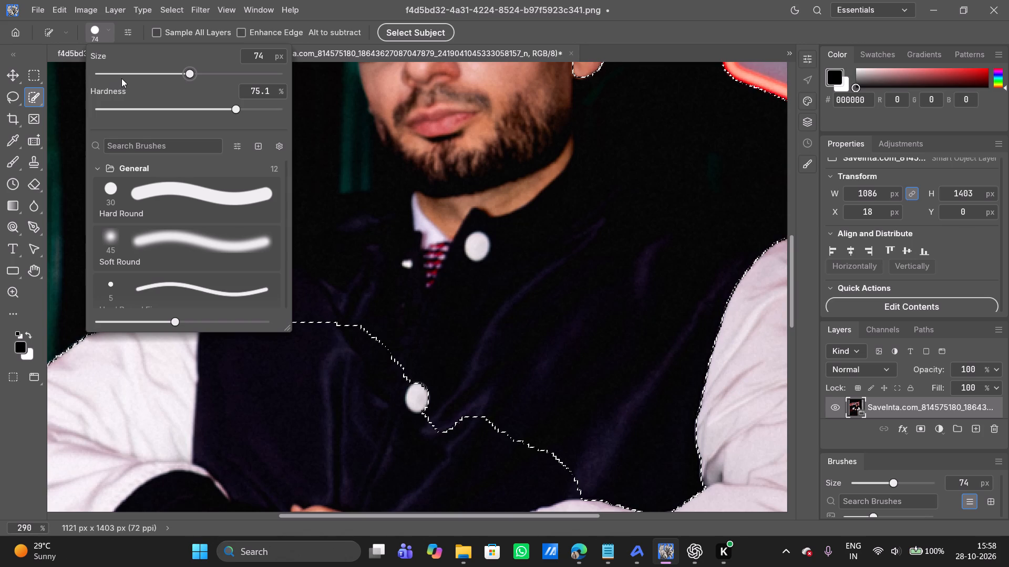
pyautogui.click(111, 37)
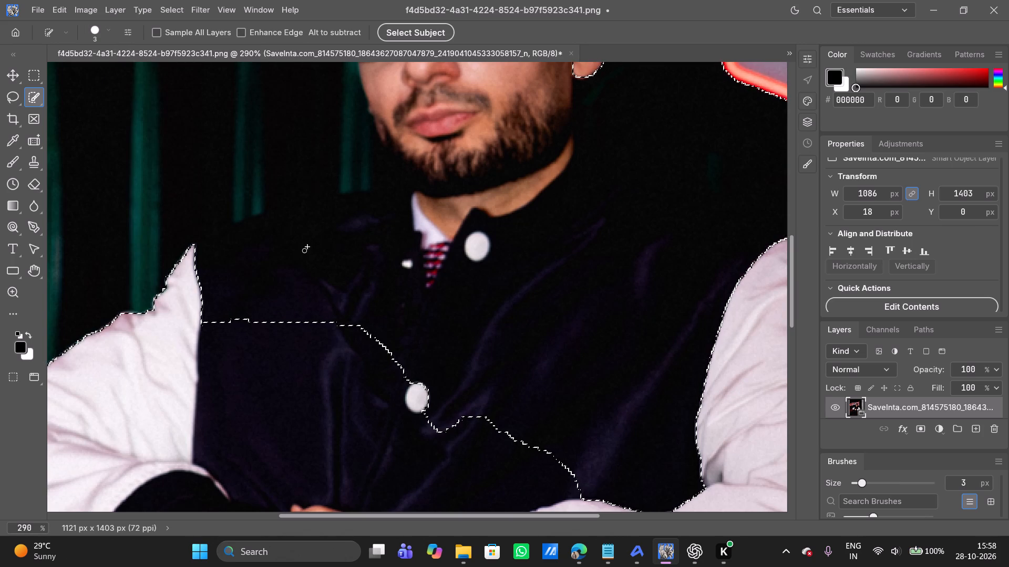
pyautogui.moveTo(226, 346); pyautogui.dragTo(418, 450)
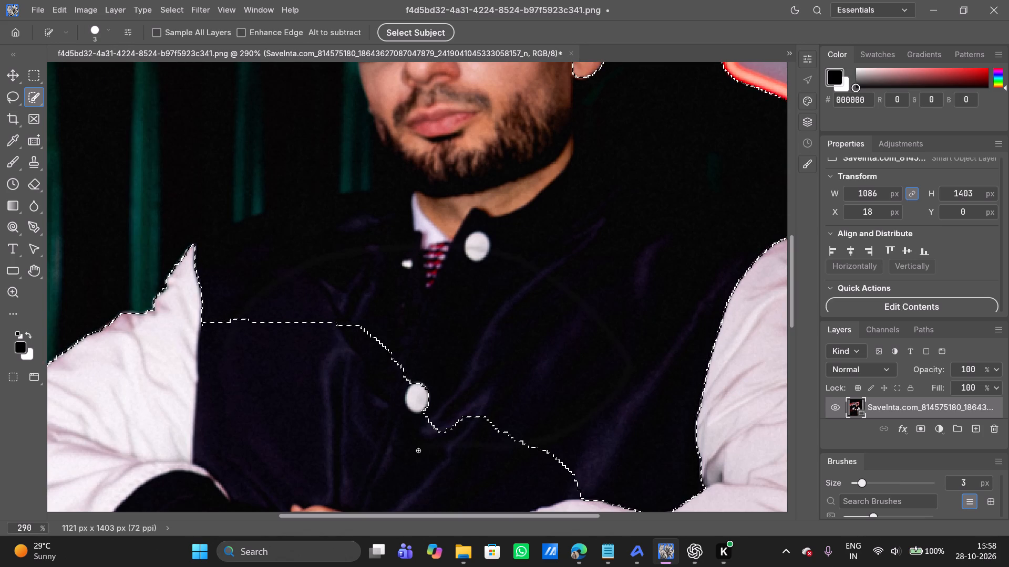
pyautogui.hotkey('ctrl', 'z')
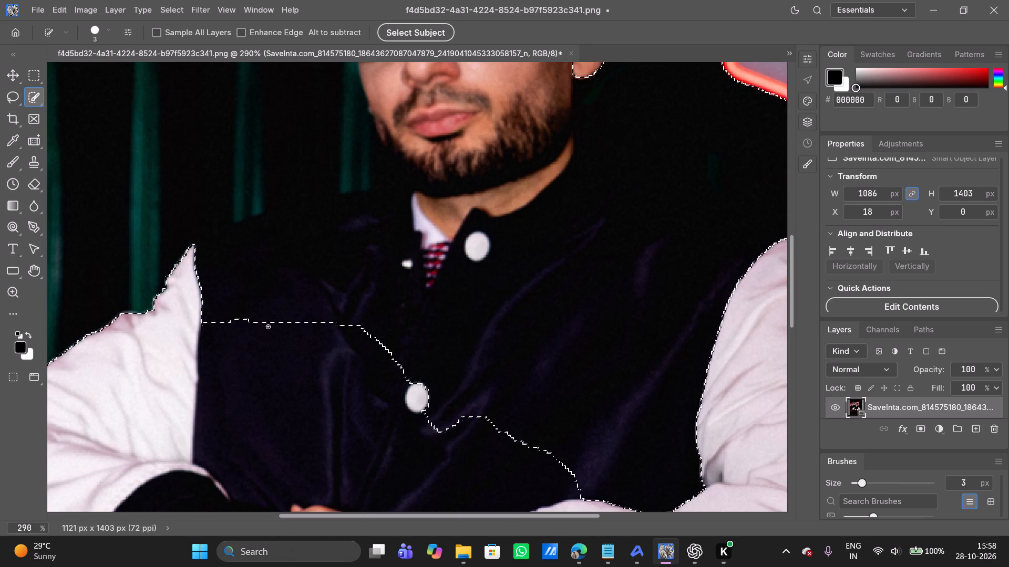
pyautogui.moveTo(478, 315); pyautogui.dragTo(497, 424)
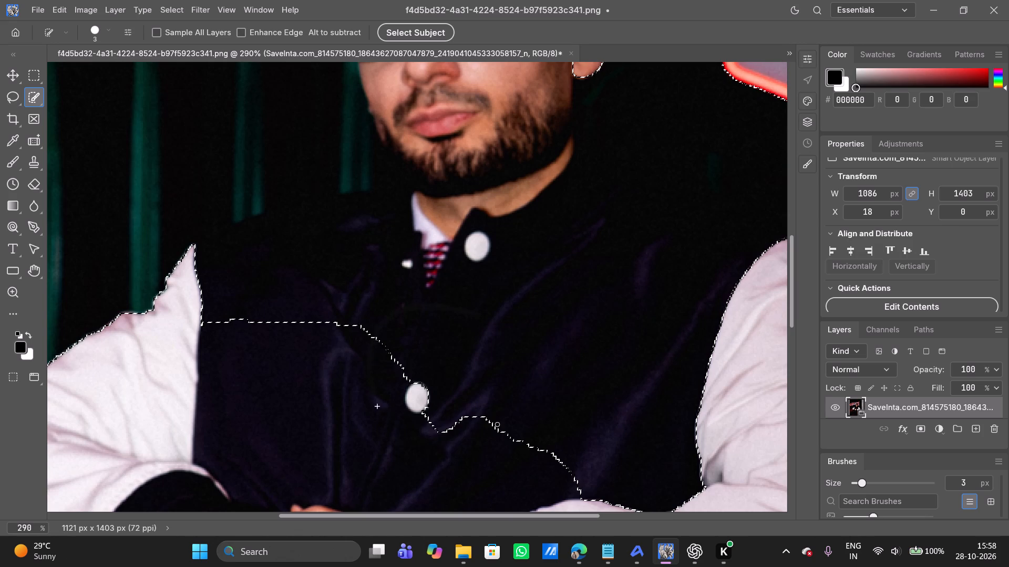
pyautogui.moveTo(497, 424); pyautogui.dragTo(472, 308)
# Subtract the dark background between the man's face, the neon Y and his shoulder from the selection.
pyautogui.scroll(1, 434, 308)
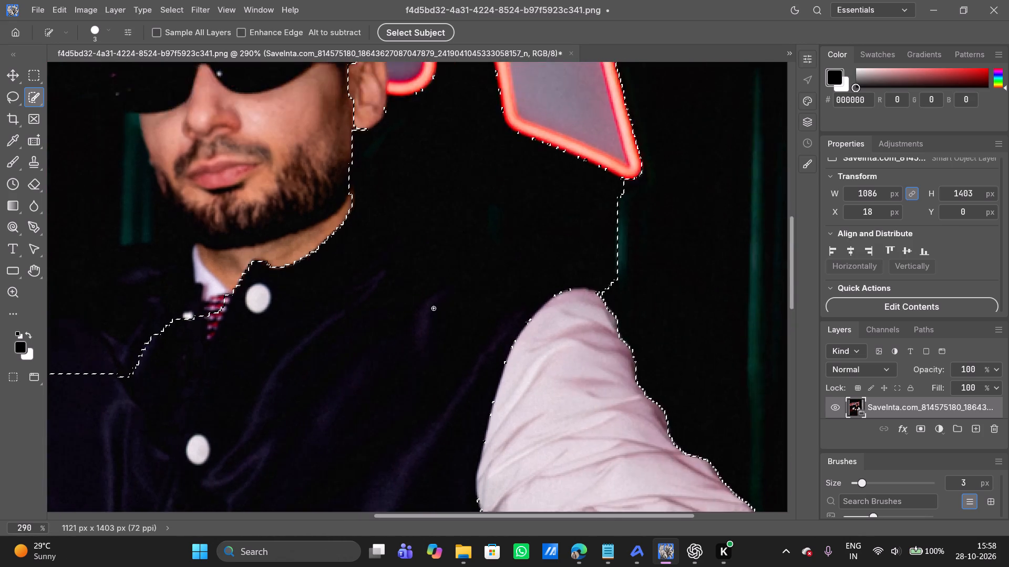
pyautogui.scroll(1, 434, 308)
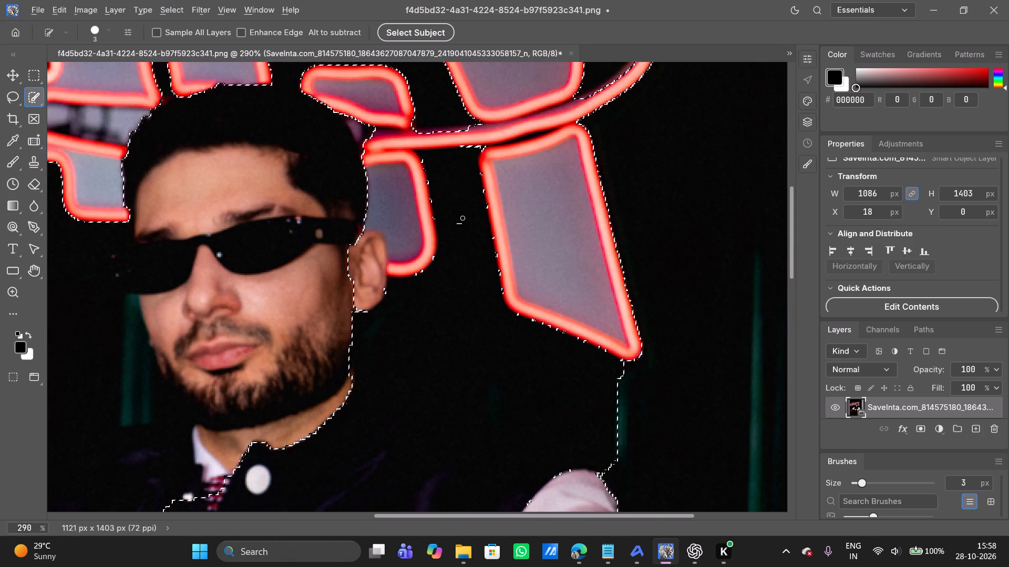
pyautogui.keyDown('alt'); pyautogui.moveTo(461, 186); pyautogui.dragTo(577, 420); pyautogui.keyUp('alt')
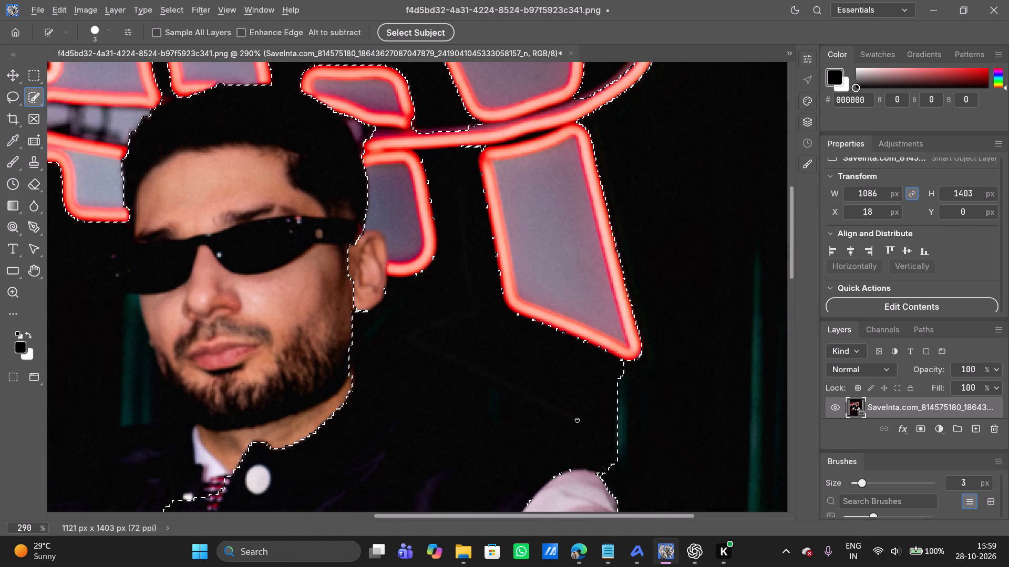
pyautogui.hscroll(-1, 446, 368)
pyautogui.scroll(-1, 446, 368)
pyautogui.scroll(1, 446, 368)
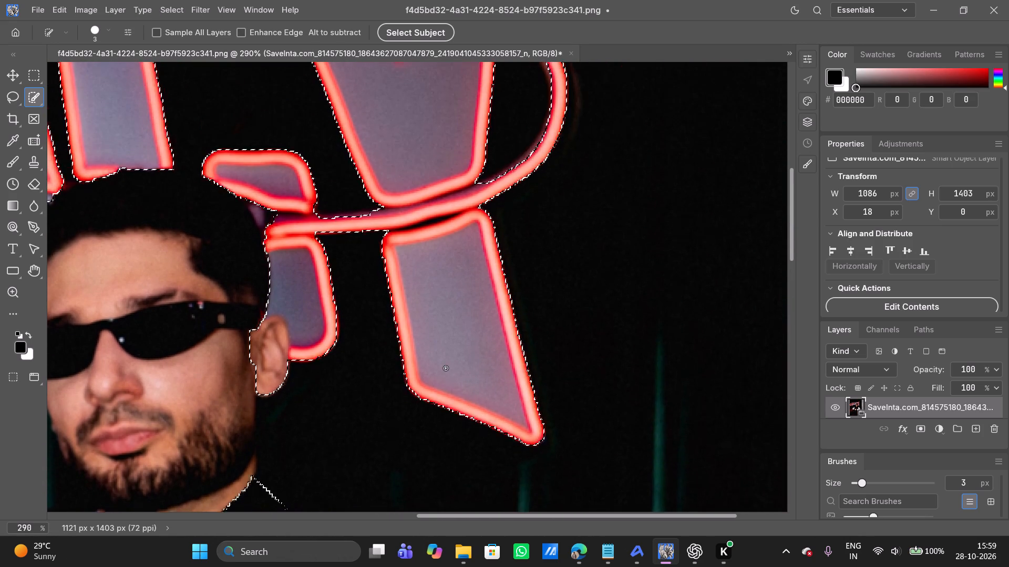
# Touch up the selection at the small purple patch between the man's hair and the neon C.
pyautogui.hscroll(1, 446, 368)
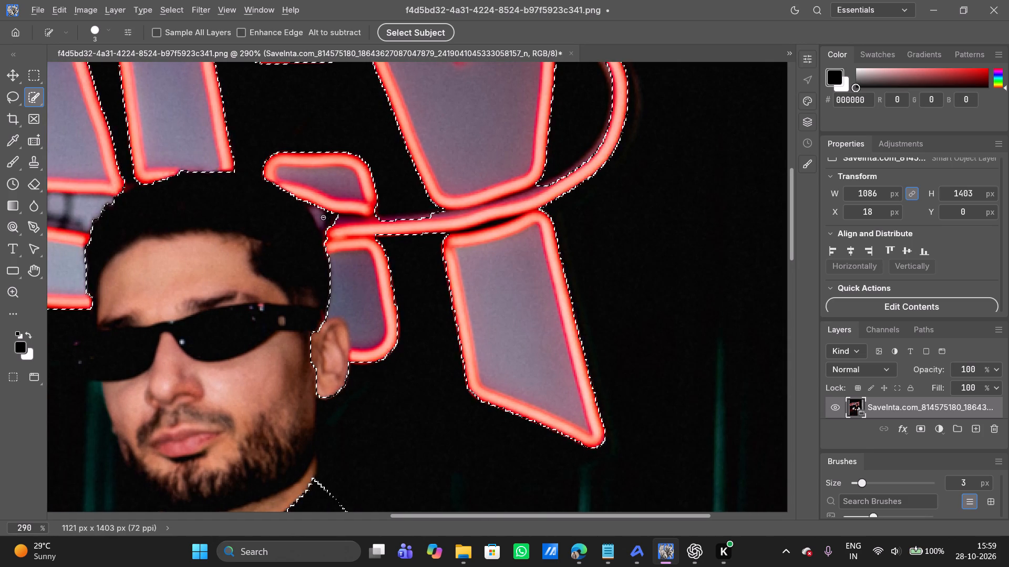
pyautogui.keyDown('alt'); pyautogui.click(323, 216); pyautogui.keyUp('alt')
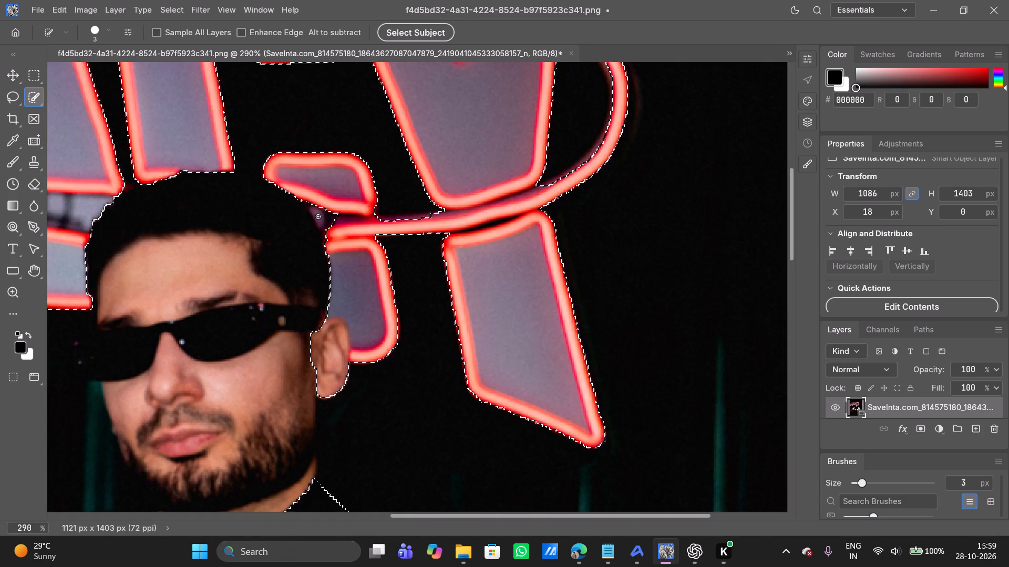
pyautogui.keyDown('alt'); pyautogui.click(318, 216); pyautogui.keyUp('alt')
# Add the man's face, beard, hair and sunglasses to the selection.
pyautogui.hscroll(1, 349, 233)
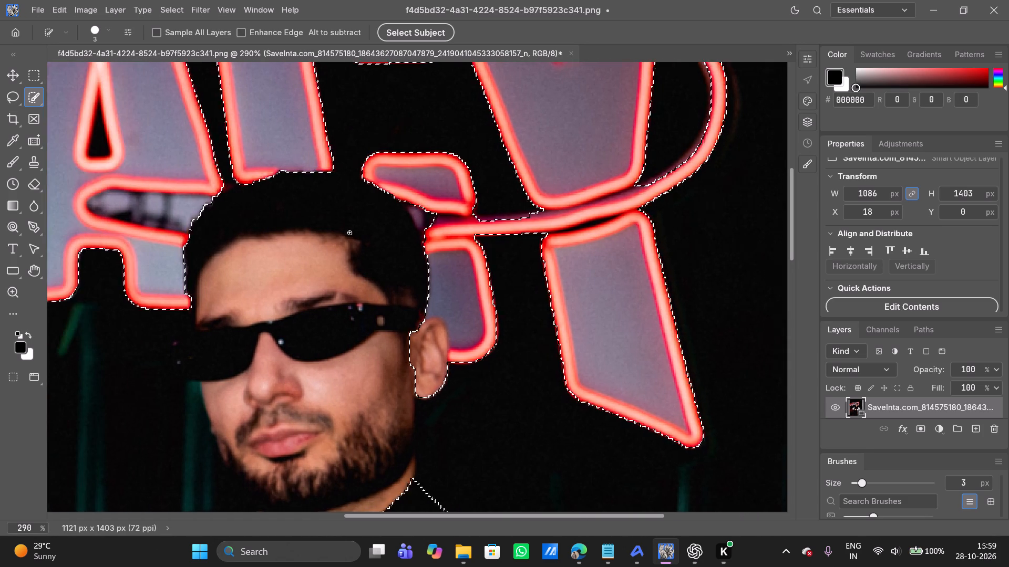
pyautogui.scroll(-1, 349, 233)
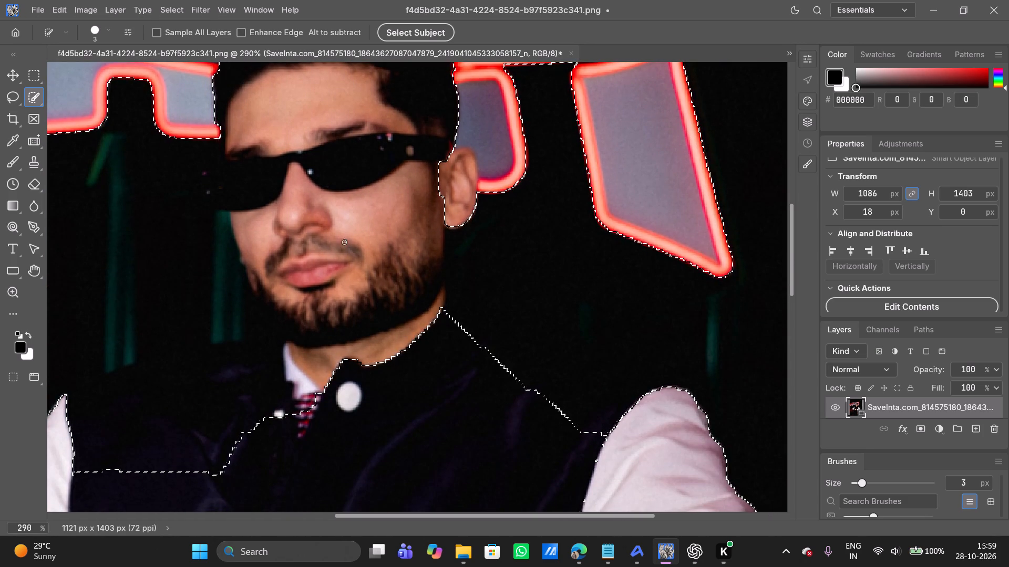
pyautogui.scroll(1, 344, 222)
pyautogui.moveTo(334, 157); pyautogui.dragTo(336, 314)
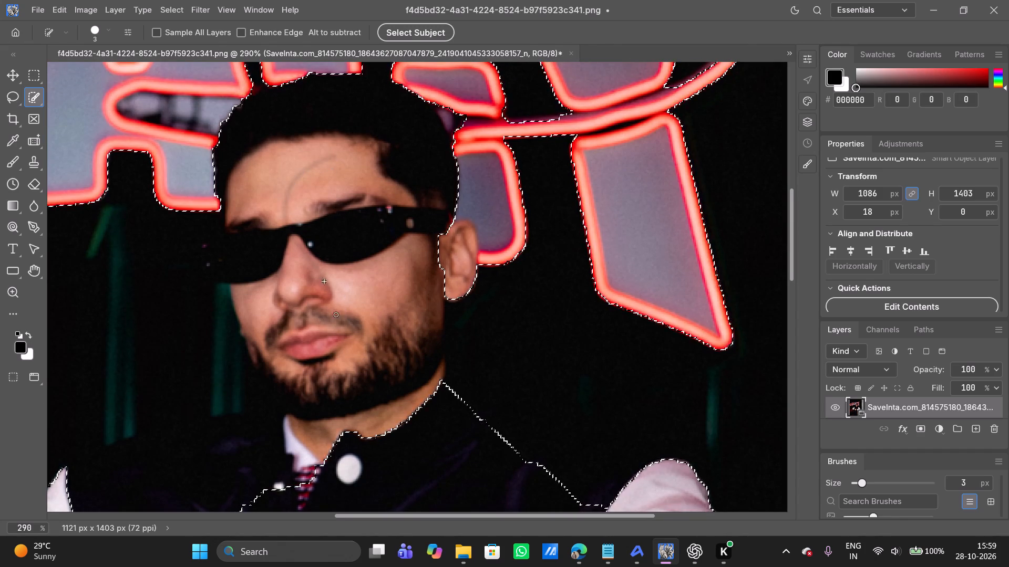
pyautogui.moveTo(336, 314); pyautogui.dragTo(325, 372)
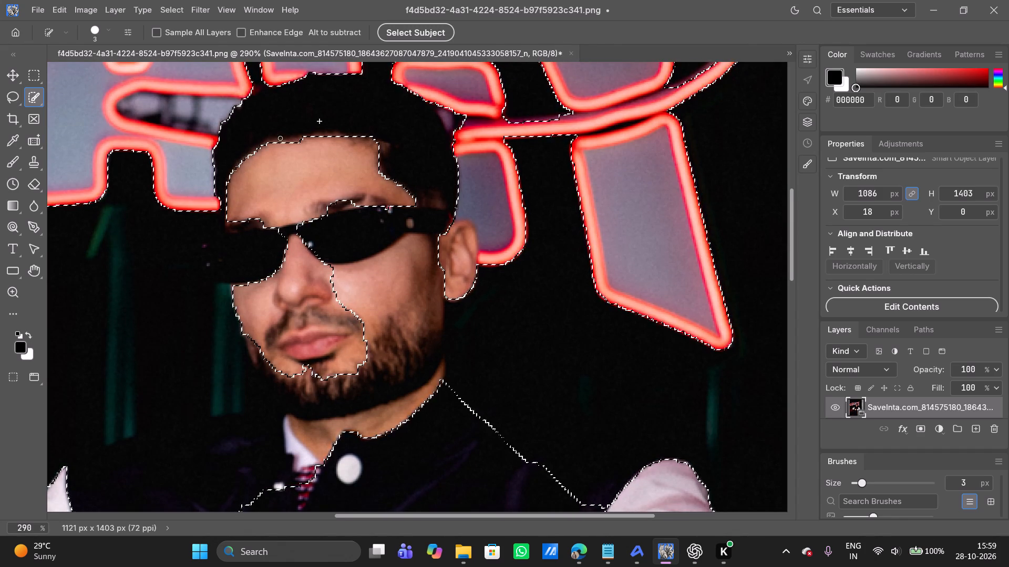
pyautogui.moveTo(239, 173); pyautogui.dragTo(387, 395)
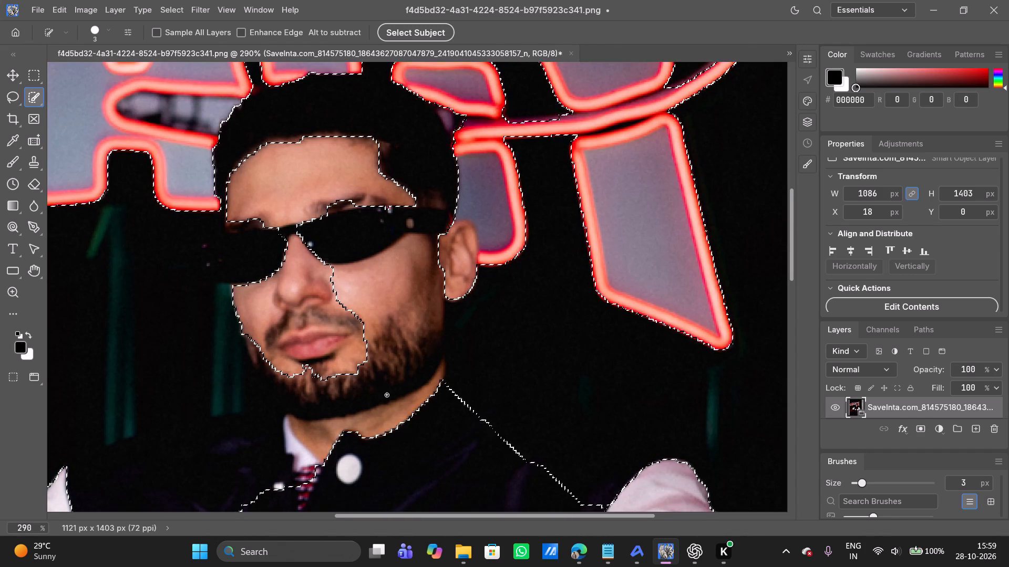
pyautogui.hscroll(1, 376, 289)
pyautogui.moveTo(279, 232); pyautogui.dragTo(265, 275)
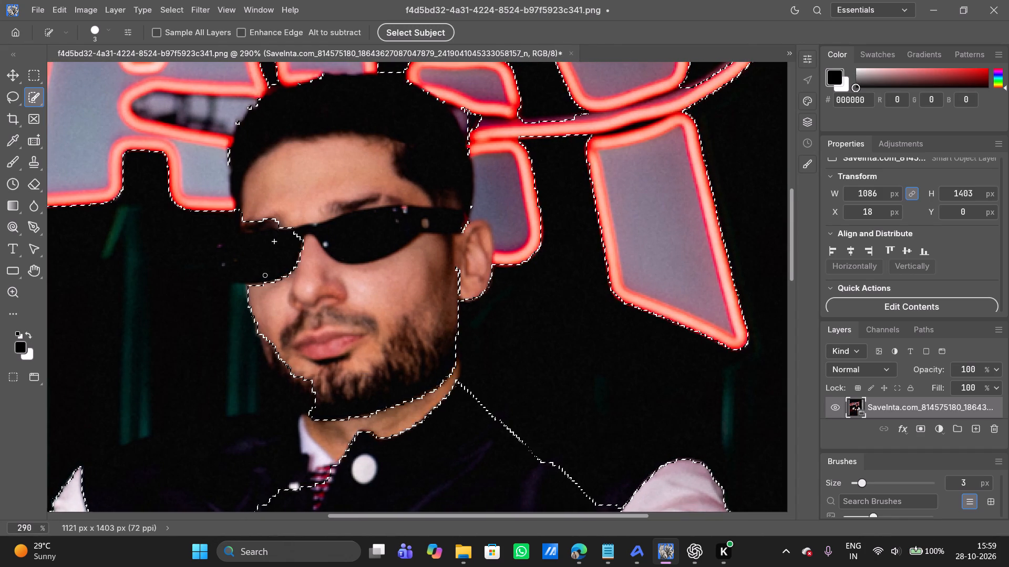
pyautogui.moveTo(265, 275); pyautogui.dragTo(266, 287)
pyautogui.hscroll(1, 348, 288)
pyautogui.scroll(-1, 348, 288)
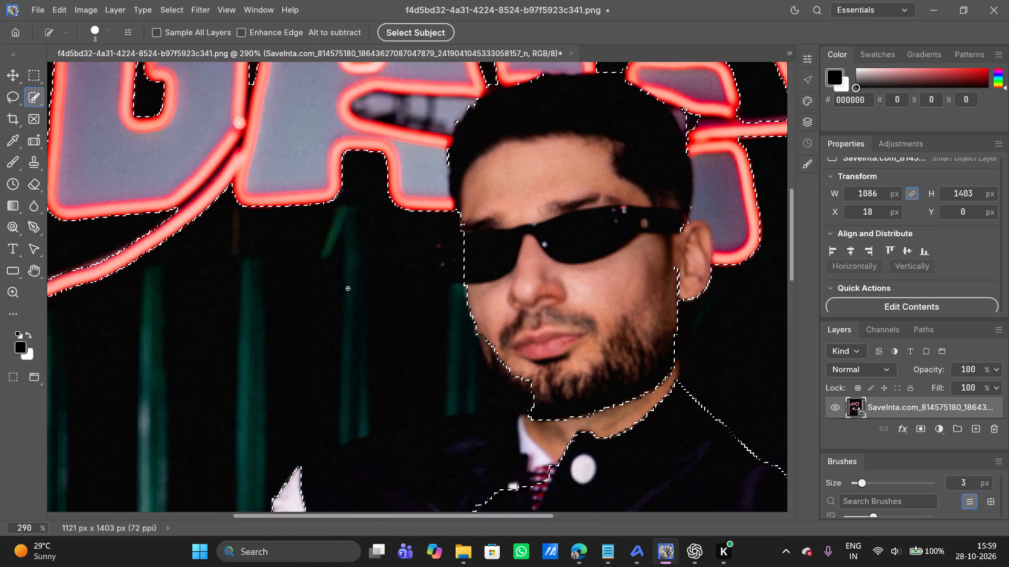
# Extend the Quick Selection with strokes down the man's face and across the jacket's dark chest beside the white sleeve.
pyautogui.scroll(-1, 348, 288)
pyautogui.moveTo(491, 204); pyautogui.dragTo(548, 279)
pyautogui.moveTo(544, 307); pyautogui.dragTo(414, 455)
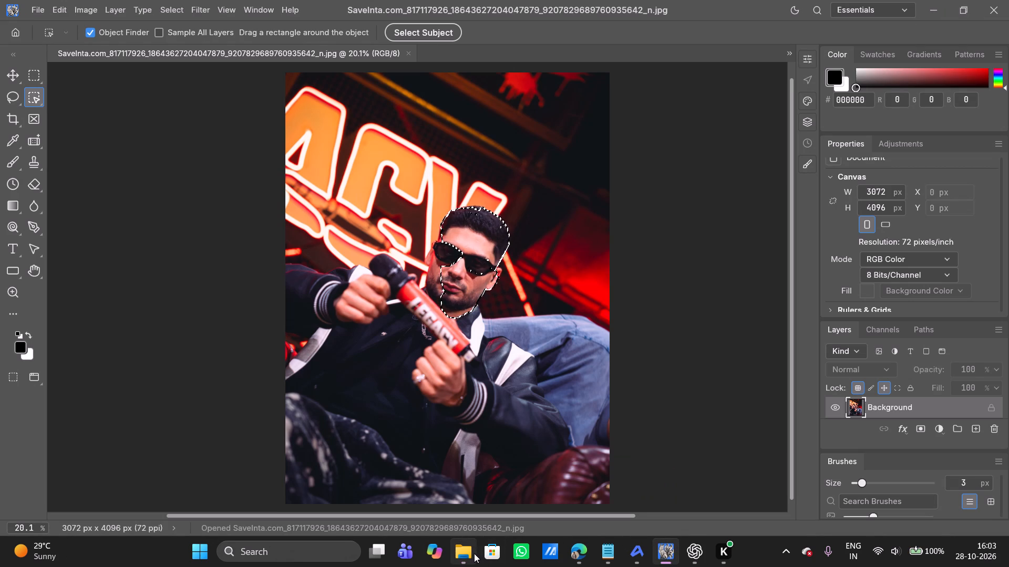
pyautogui.click(460, 554)
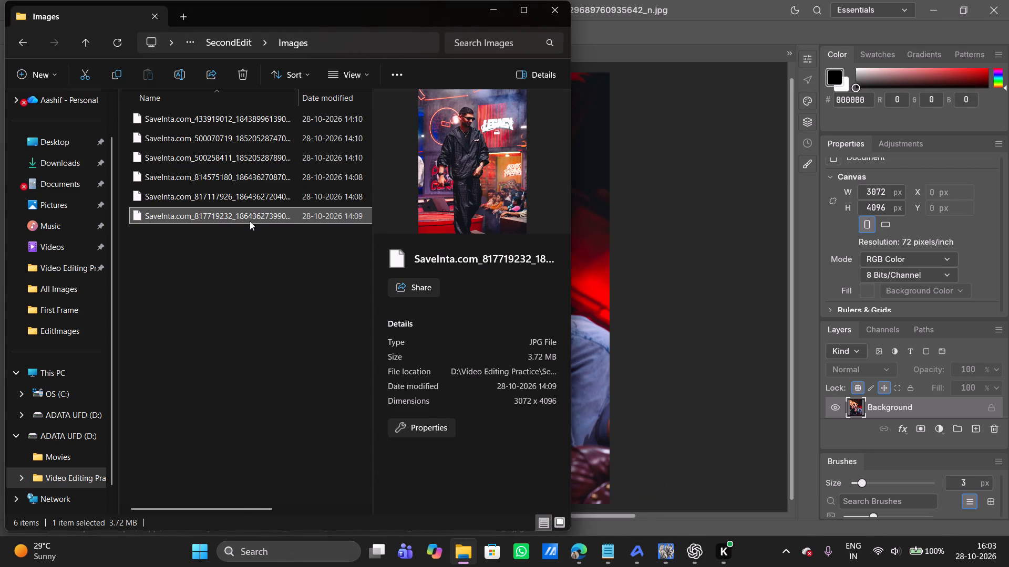
pyautogui.moveTo(250, 221); pyautogui.dragTo(867, 415)
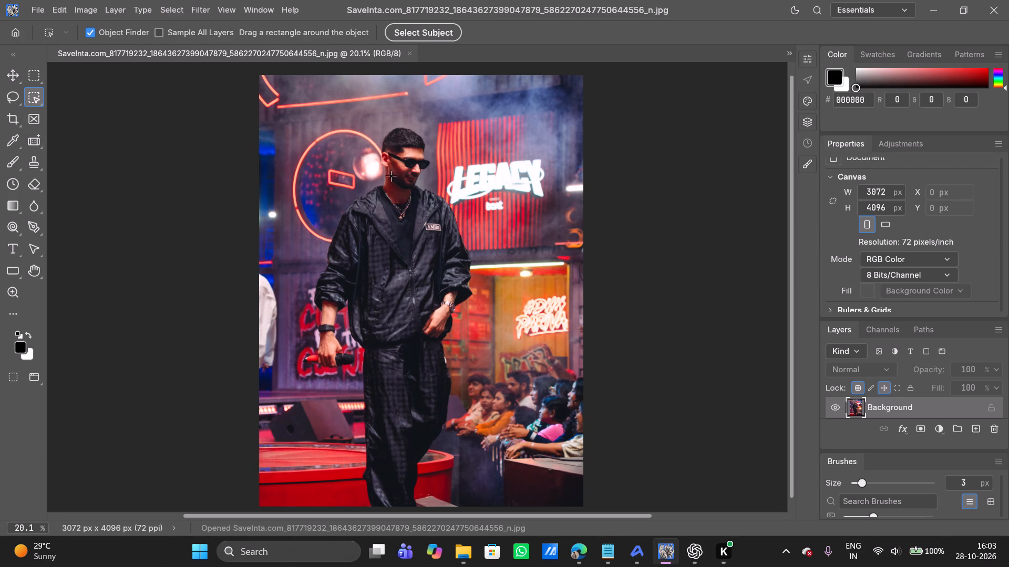
# Select the standing man from head to feet with the Object Selection Tool.
pyautogui.moveTo(318, 121); pyautogui.dragTo(469, 462)
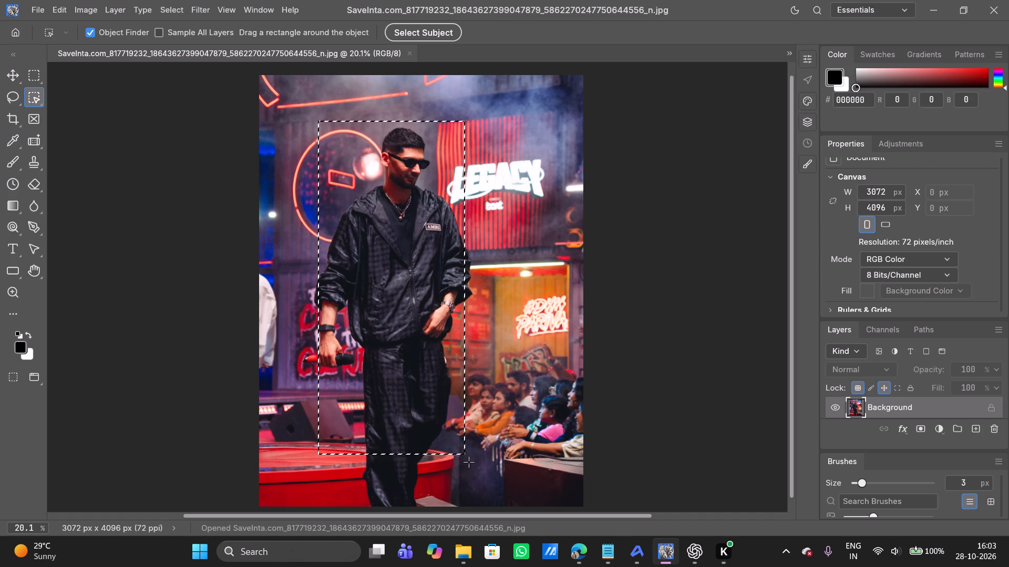
pyautogui.moveTo(469, 462); pyautogui.dragTo(477, 532)
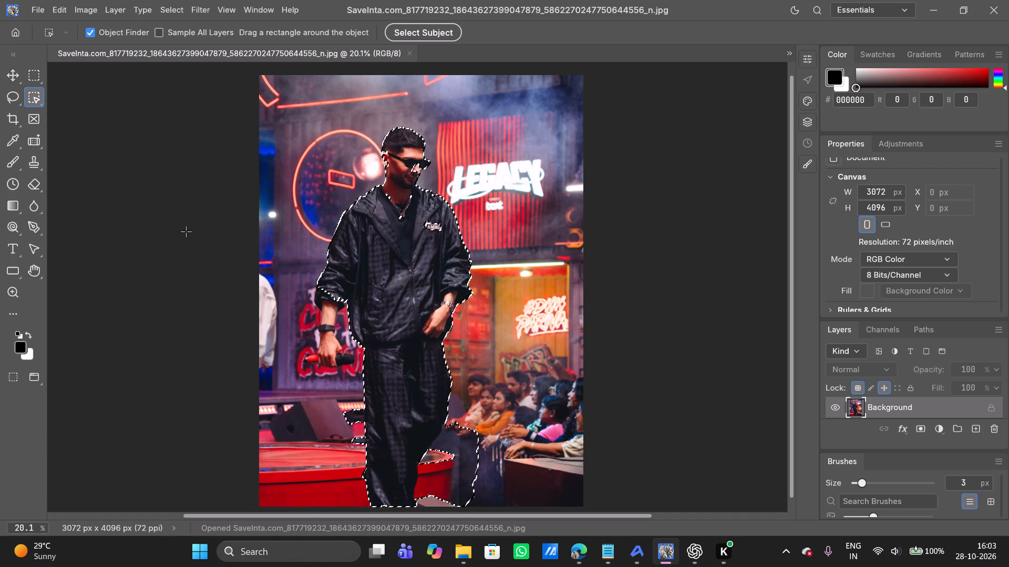
# Subtract the stray stage and background areas on both sides of the man's legs with the Quick Selection Tool.
pyautogui.rightClick(26, 94)
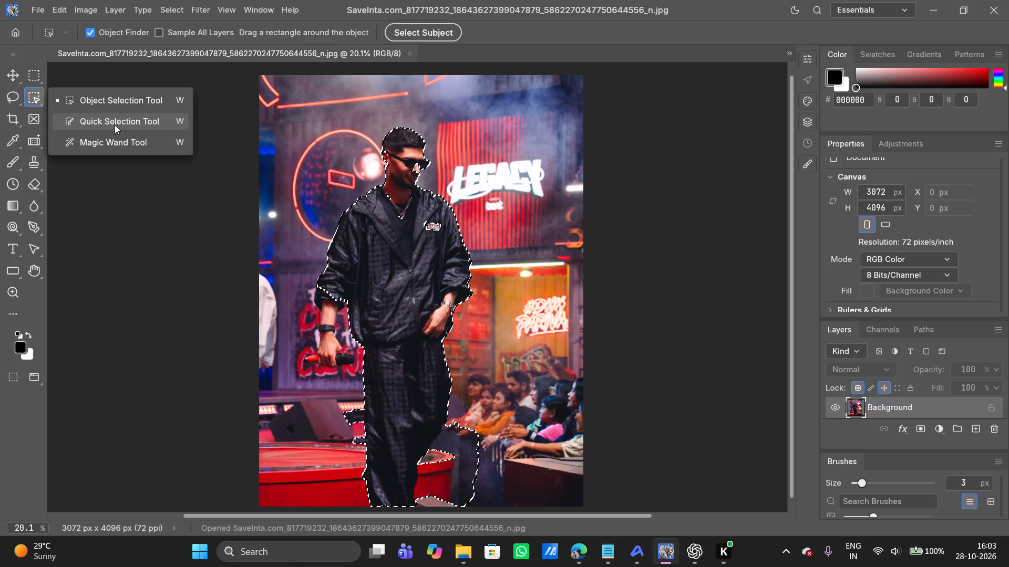
pyautogui.click(115, 125)
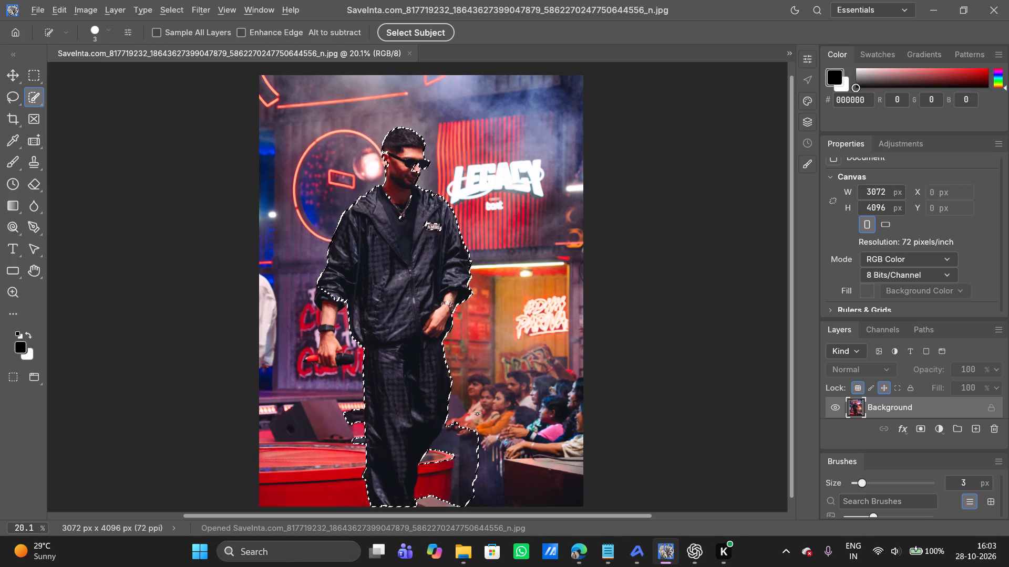
pyautogui.keyDown('alt'); pyautogui.moveTo(477, 414); pyautogui.dragTo(494, 408); pyautogui.keyUp('alt')
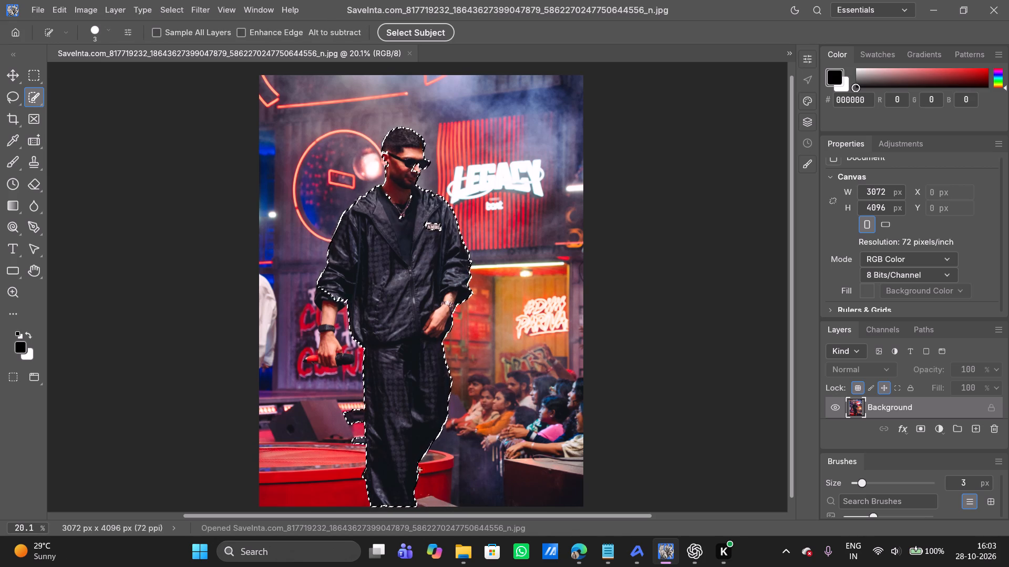
pyautogui.keyDown('alt'); pyautogui.moveTo(342, 403); pyautogui.dragTo(356, 479); pyautogui.keyUp('alt')
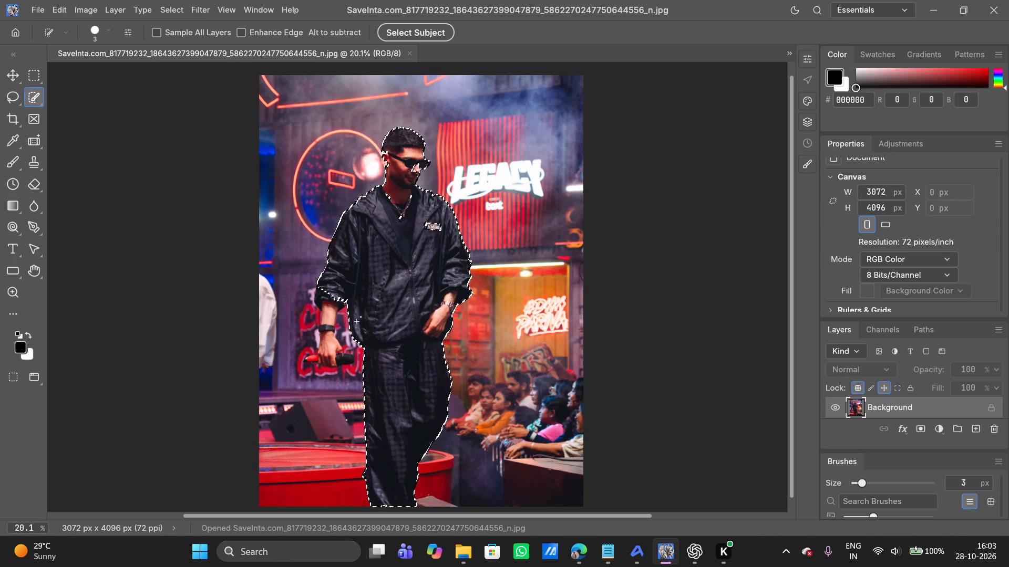
# Add the man's bare forearm, watch and the sleeve cuff above the microphone hand to the selection.
pyautogui.moveTo(331, 297); pyautogui.dragTo(333, 354)
pyautogui.moveTo(324, 290); pyautogui.dragTo(330, 290)
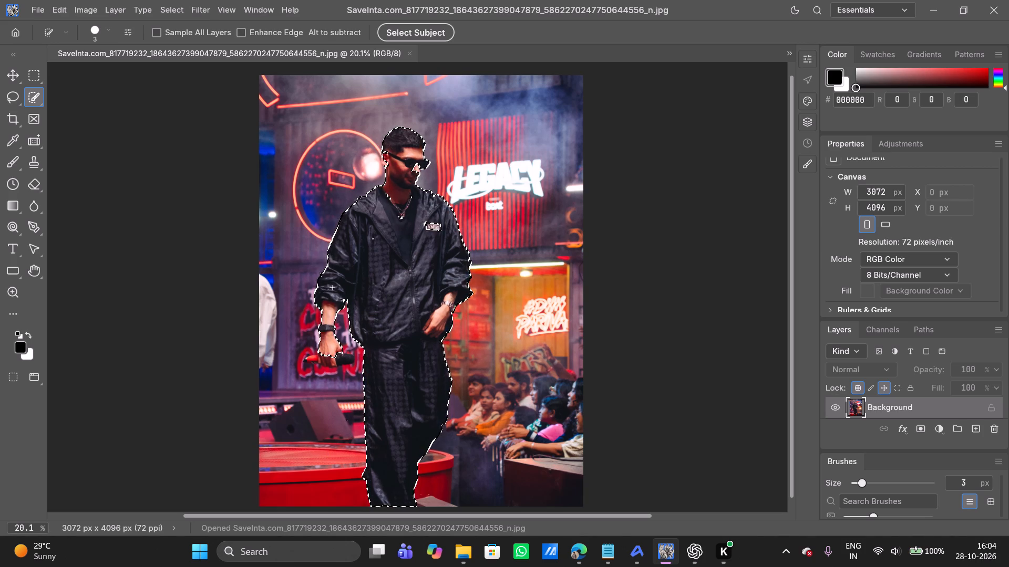
# Fill the selection gaps inside the man's figure: the face around the sunglasses, the necklace, the AMIRI chest label and the jacket front.
pyautogui.moveTo(419, 164); pyautogui.dragTo(413, 176)
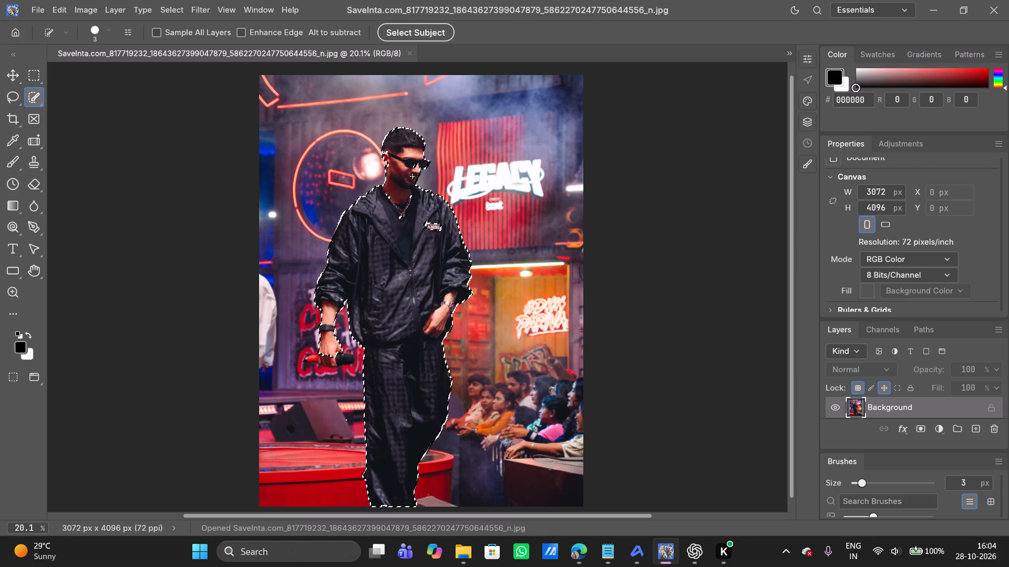
pyautogui.moveTo(417, 162); pyautogui.dragTo(414, 172)
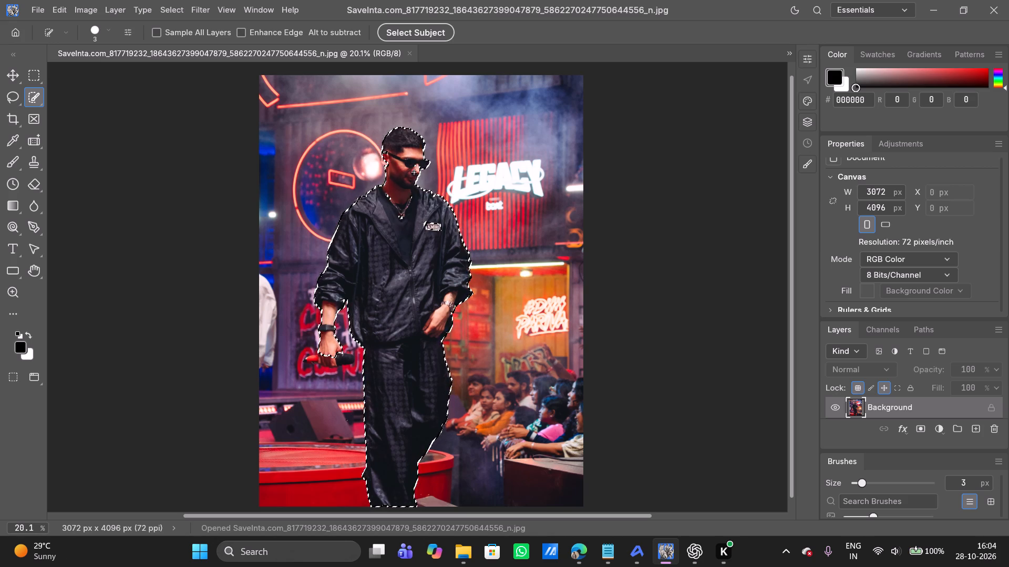
pyautogui.doubleClick(412, 160)
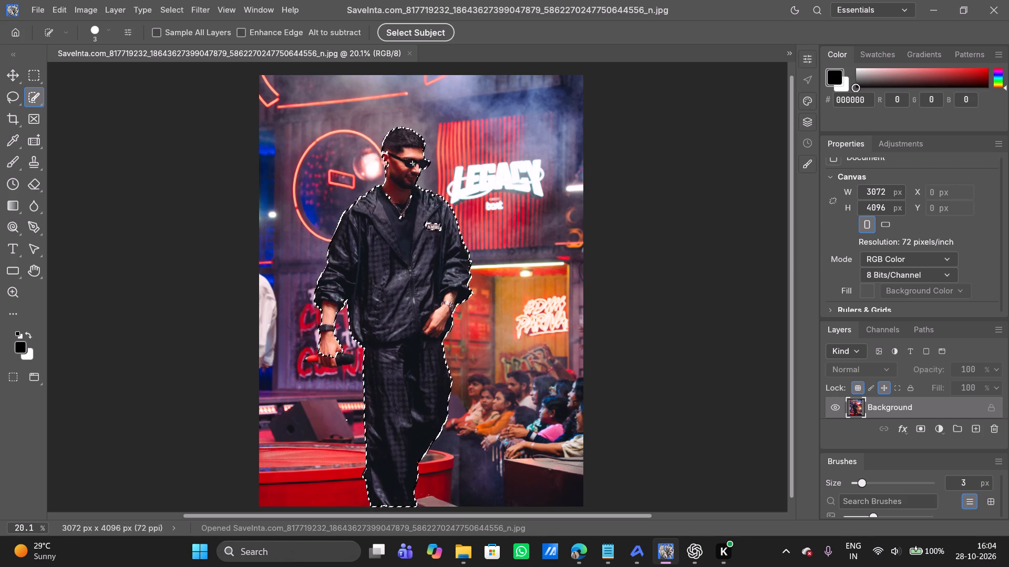
pyautogui.tripleClick(414, 165)
pyautogui.moveTo(419, 165); pyautogui.dragTo(417, 166)
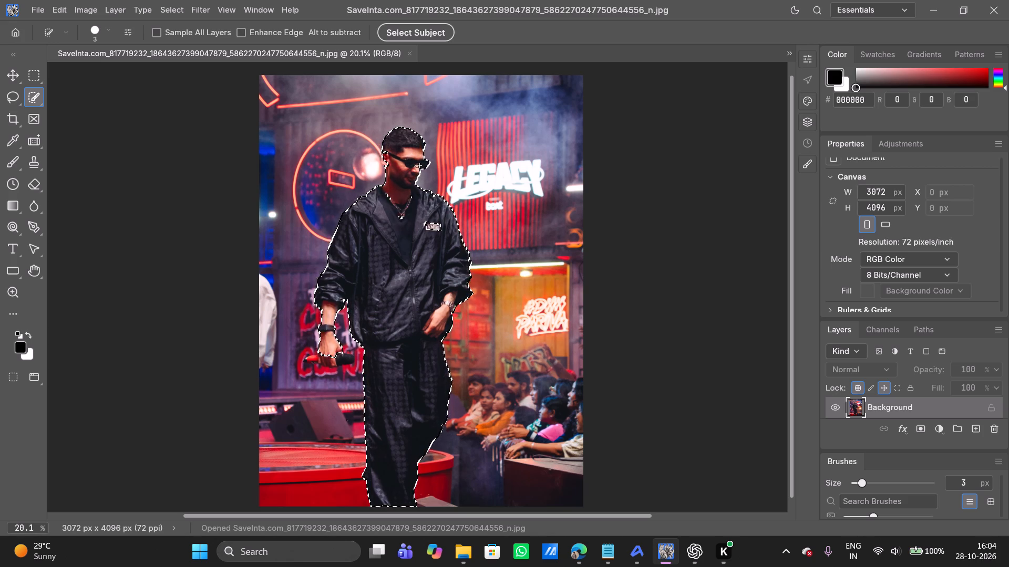
pyautogui.moveTo(417, 166); pyautogui.dragTo(413, 166)
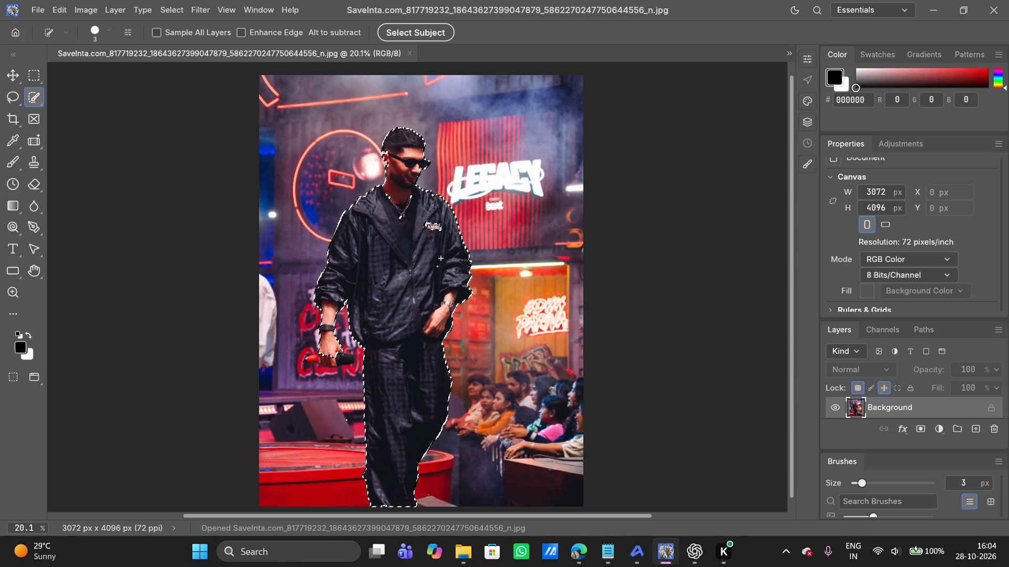
pyautogui.moveTo(387, 195); pyautogui.dragTo(410, 211)
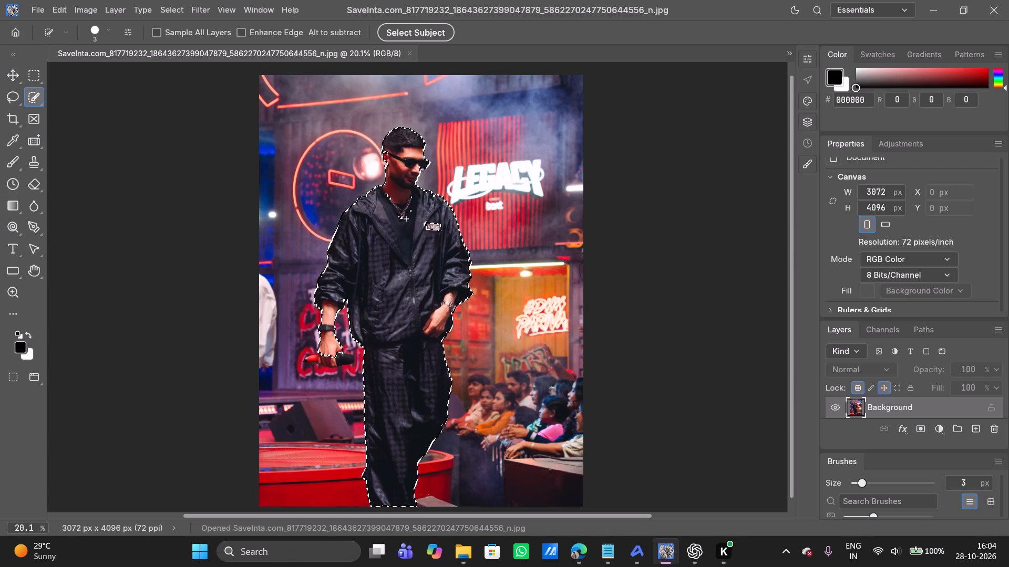
pyautogui.moveTo(410, 211); pyautogui.dragTo(433, 227)
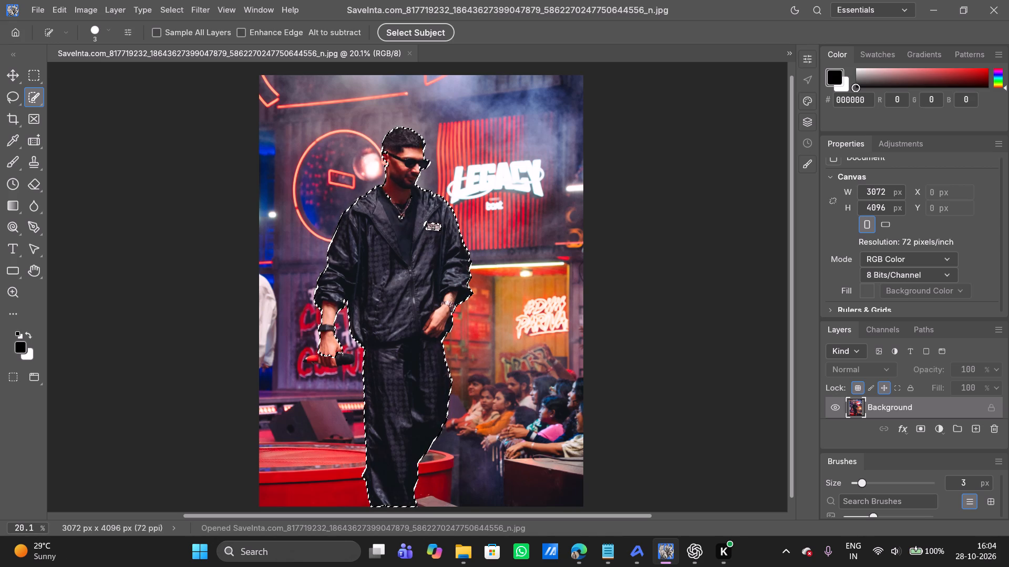
pyautogui.moveTo(396, 218); pyautogui.dragTo(408, 301)
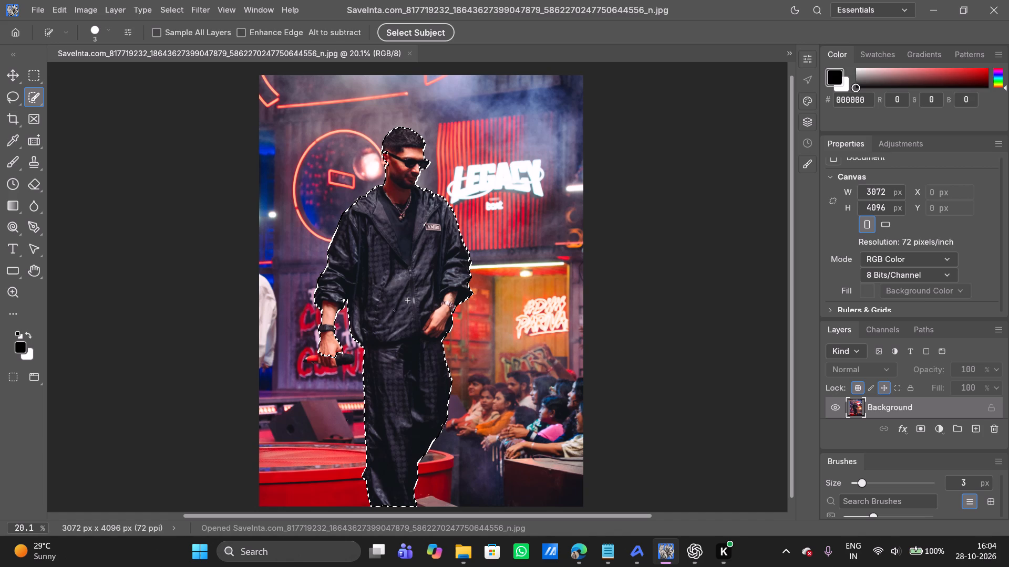
# Add the red-and-black microphone, including its dark tail end, and the fingers gripping it to the selection.
pyautogui.keyDown('alt'); pyautogui.scroll(2, 336, 359); pyautogui.keyUp('alt')
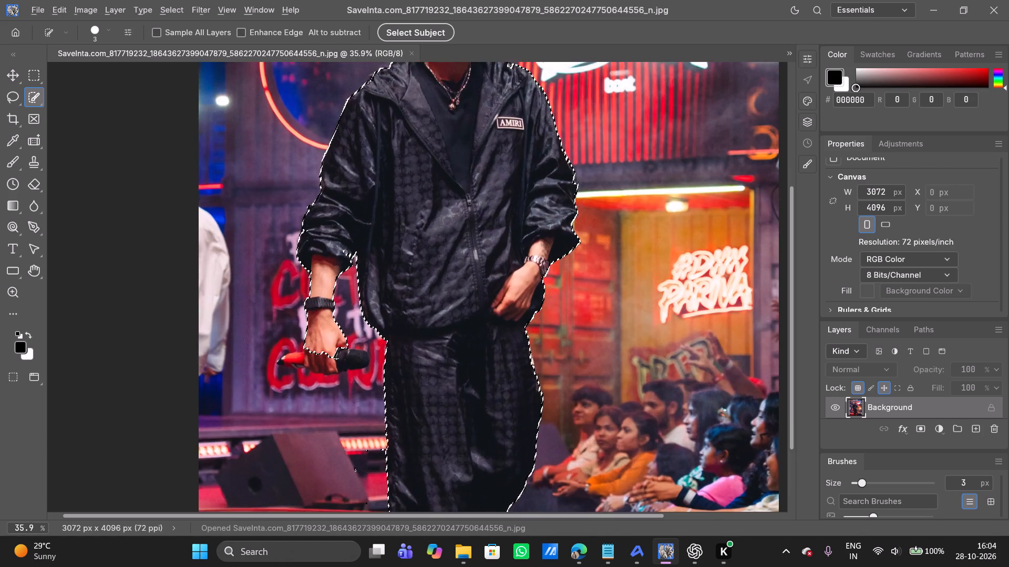
pyautogui.keyDown('alt'); pyautogui.scroll(2, 336, 359); pyautogui.keyUp('alt')
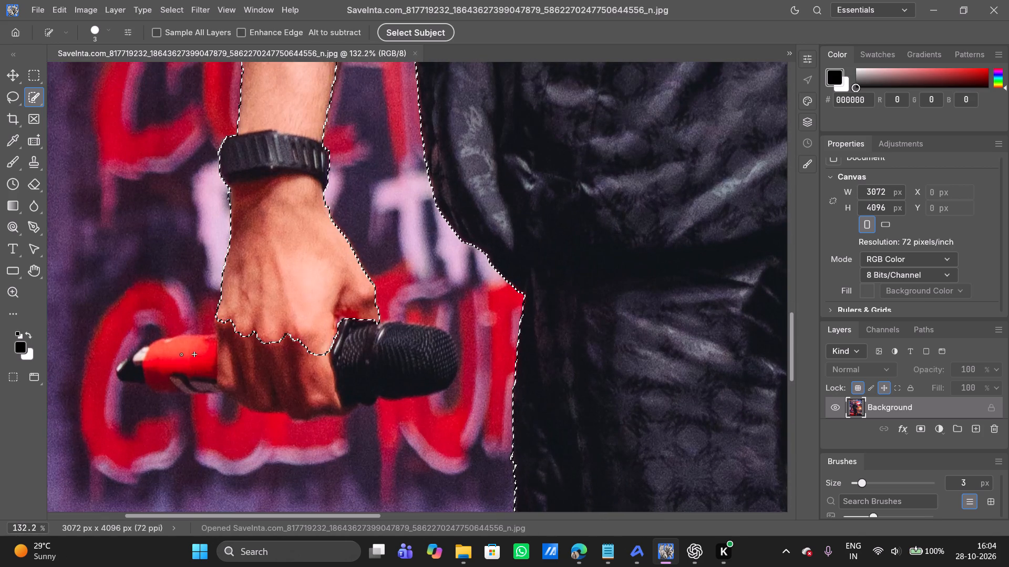
pyautogui.moveTo(159, 361); pyautogui.dragTo(395, 345)
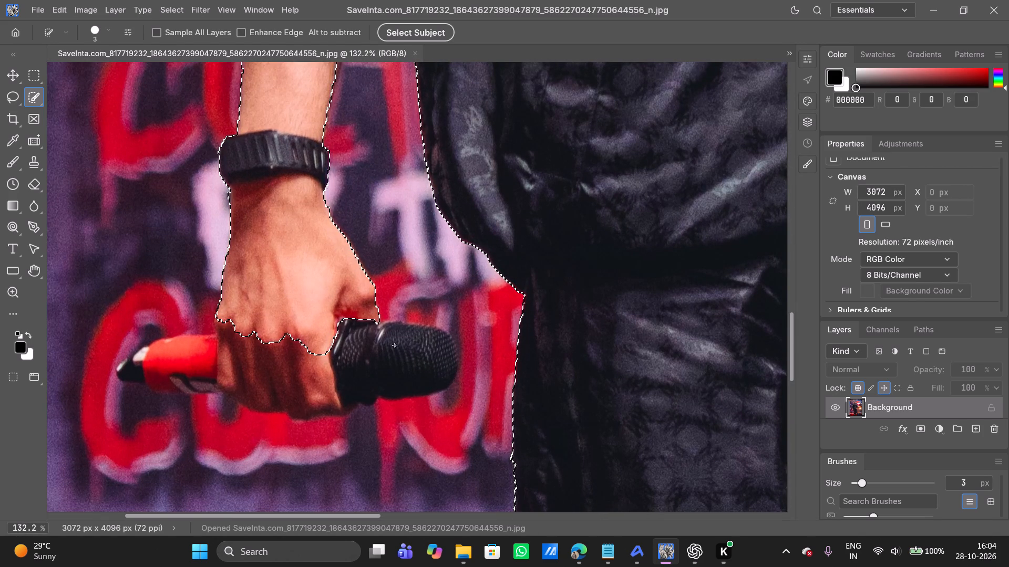
pyautogui.moveTo(167, 373); pyautogui.dragTo(126, 370)
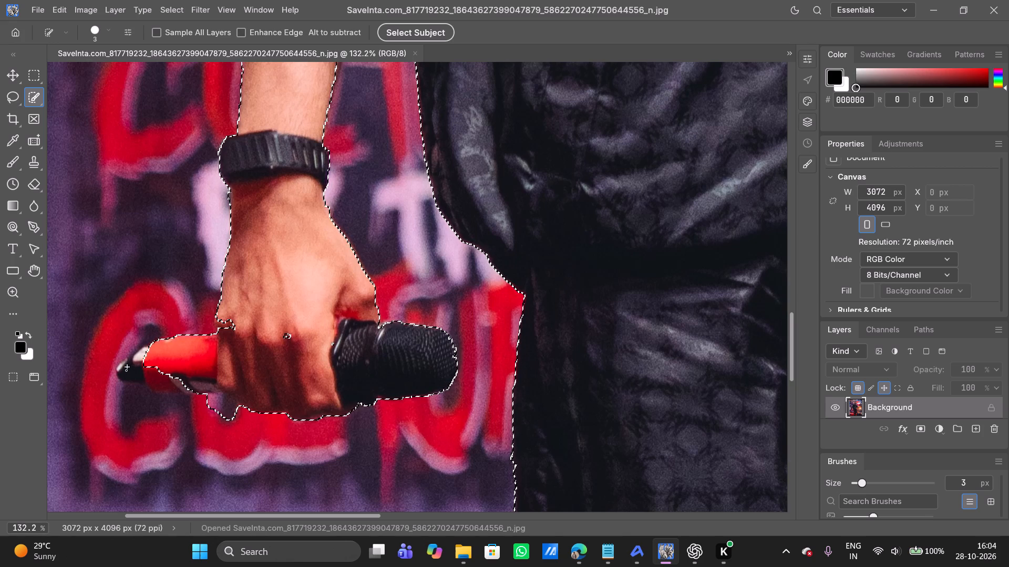
pyautogui.moveTo(126, 370); pyautogui.dragTo(188, 390)
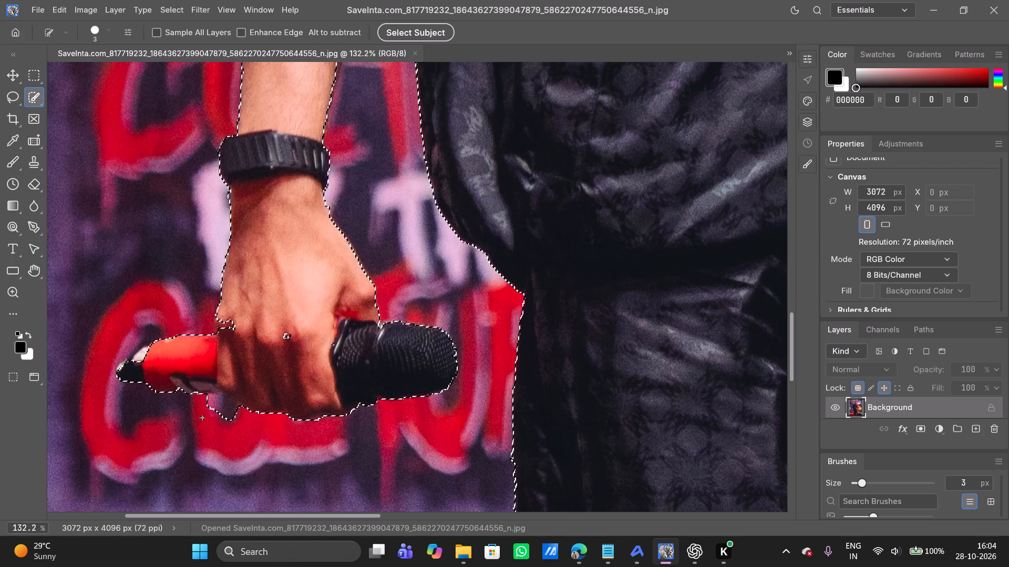
# Clean up the microphone-hand outline: subtract the background spill beneath the fingers and include the pale ring near the microphone's tail.
pyautogui.keyDown('alt'); pyautogui.moveTo(202, 410); pyautogui.dragTo(241, 419); pyautogui.keyUp('alt')
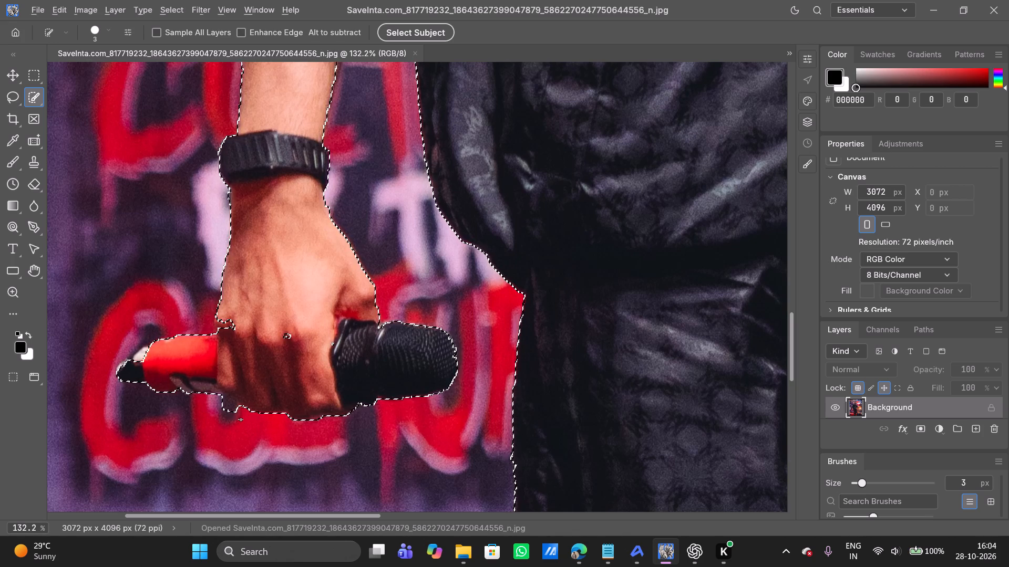
pyautogui.keyDown('alt'); pyautogui.moveTo(223, 406); pyautogui.dragTo(245, 418); pyautogui.keyUp('alt')
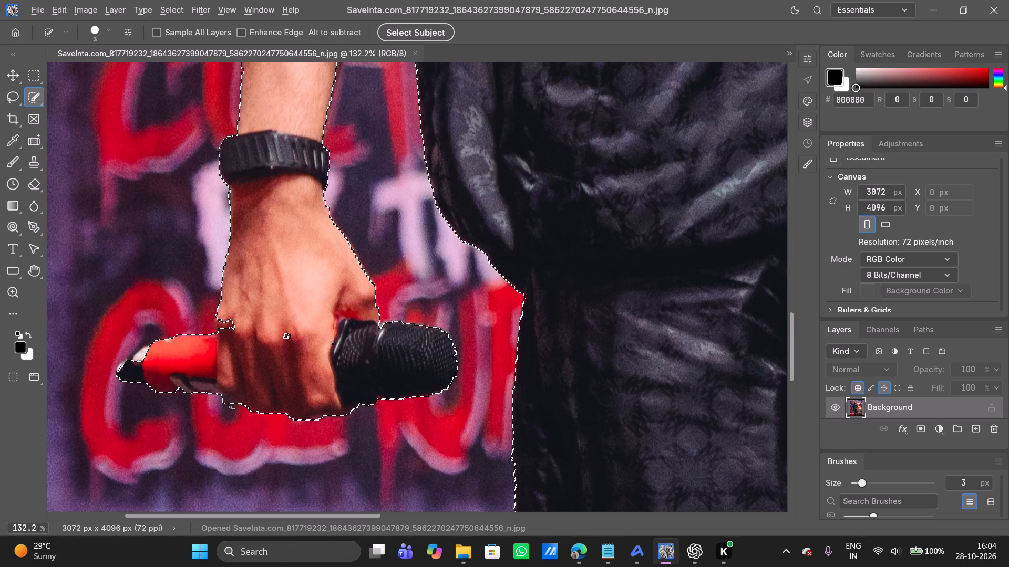
pyautogui.keyDown('alt'); pyautogui.click(229, 403); pyautogui.keyUp('alt')
pyautogui.keyDown('alt'); pyautogui.moveTo(222, 401); pyautogui.dragTo(222, 401); pyautogui.keyUp('alt')
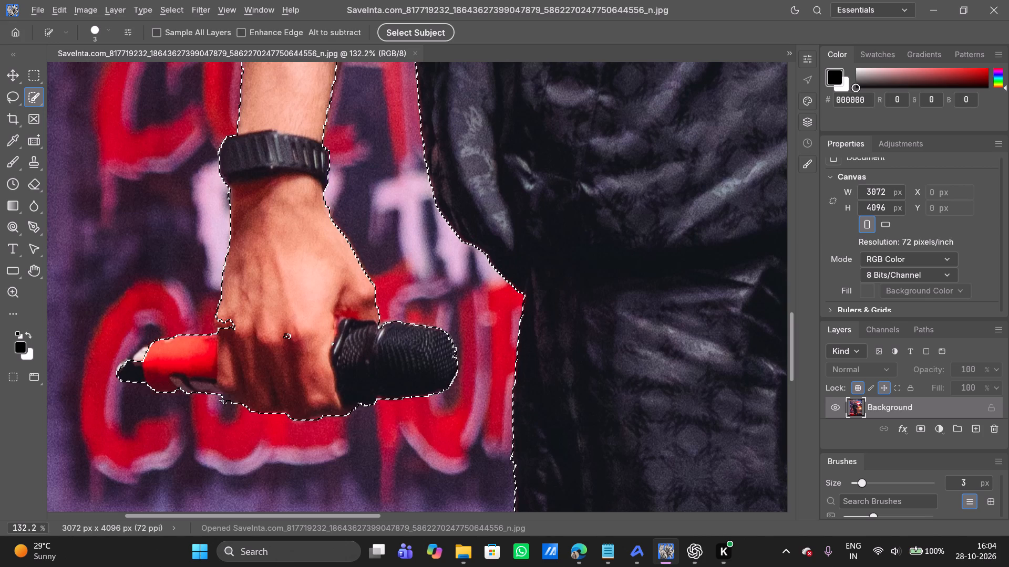
pyautogui.keyDown('alt'); pyautogui.moveTo(222, 401); pyautogui.dragTo(234, 406); pyautogui.keyUp('alt')
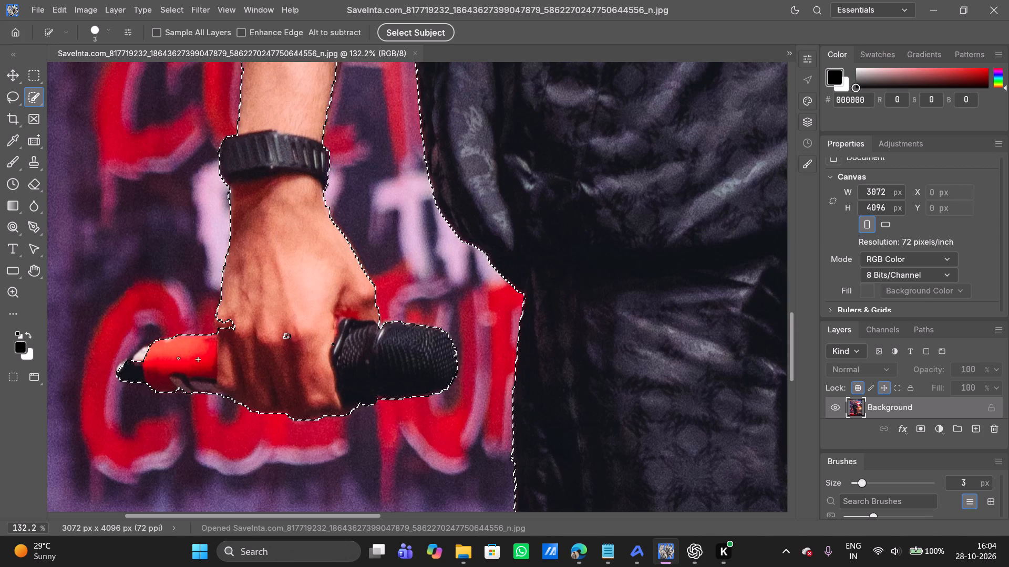
pyautogui.moveTo(140, 362); pyautogui.dragTo(136, 361)
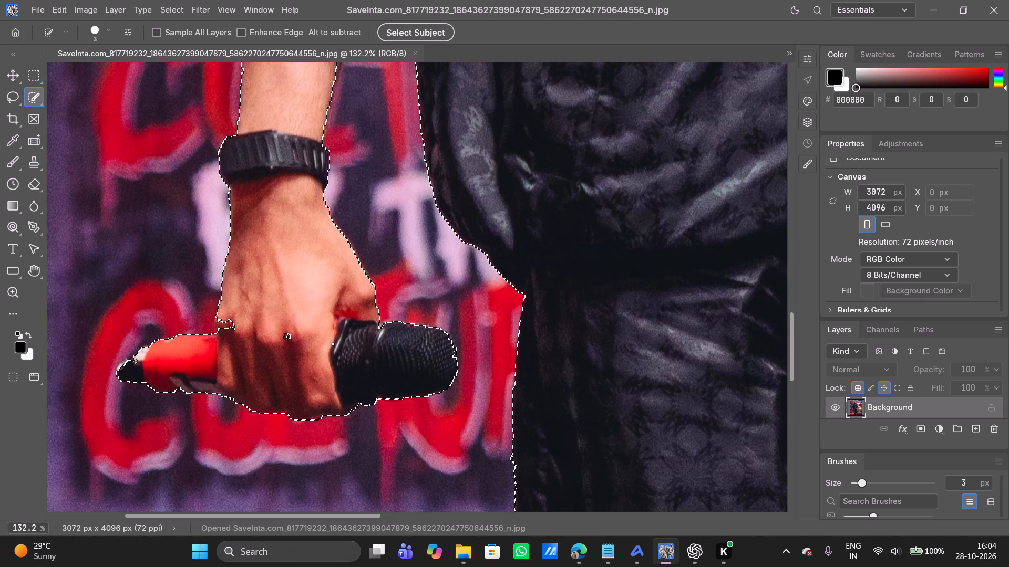
# Extend the selection over the missed jacket edges on the microphone-arm side: the rolled sleeve folds and the hood at the shoulder.
pyautogui.scroll(3, 241, 346)
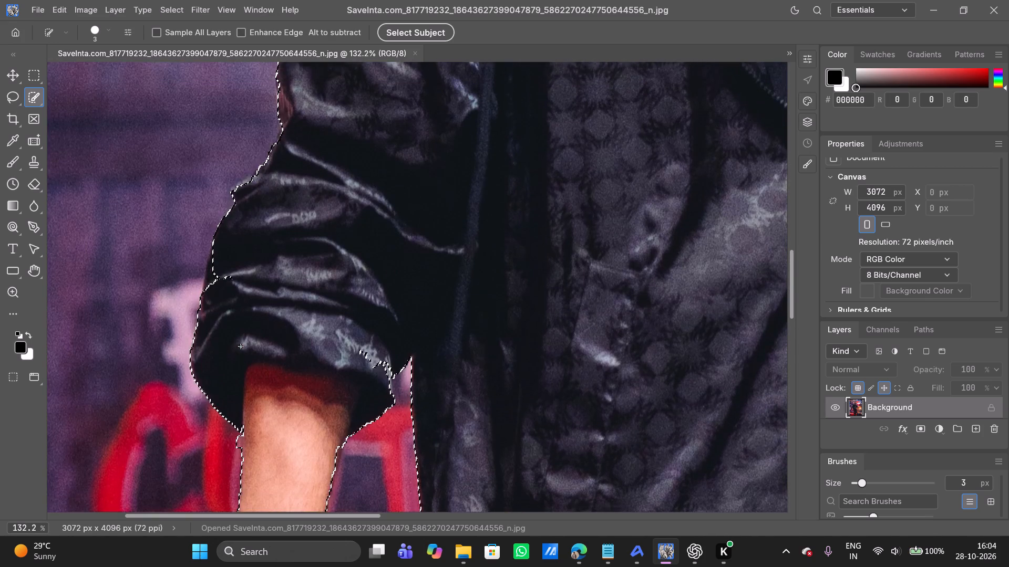
pyautogui.moveTo(219, 275); pyautogui.dragTo(258, 274)
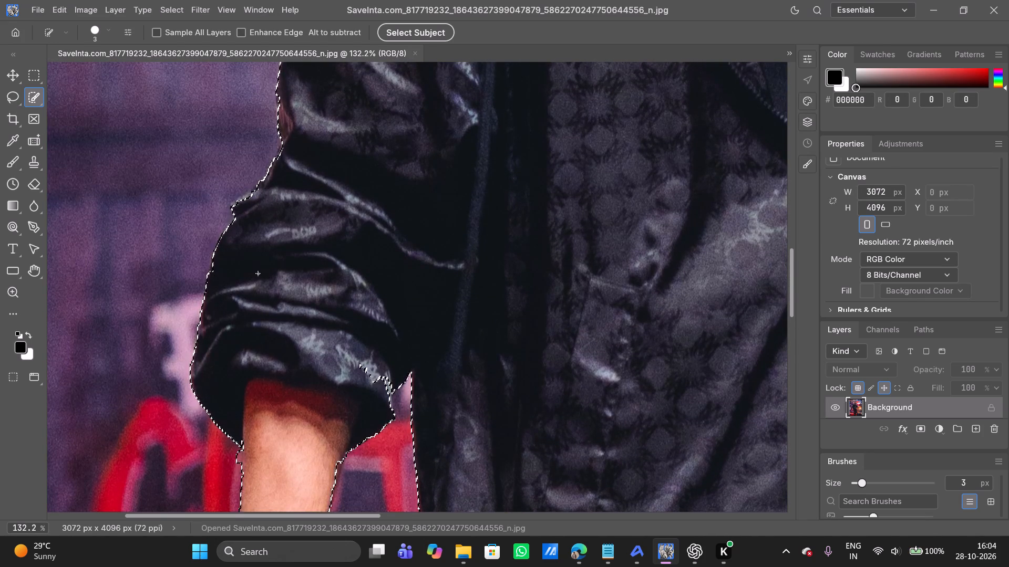
pyautogui.scroll(9, 258, 274)
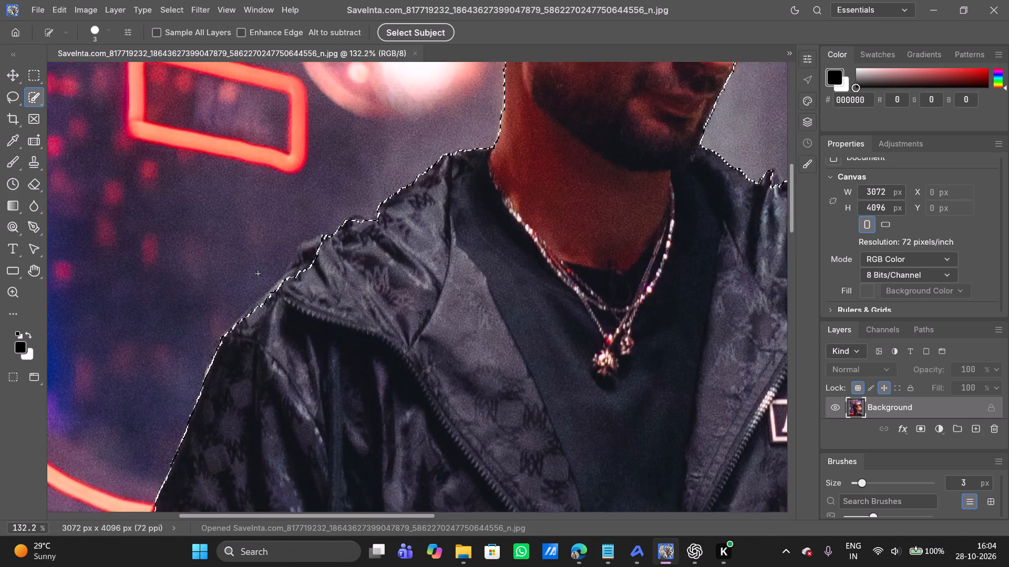
pyautogui.moveTo(308, 289); pyautogui.dragTo(307, 267)
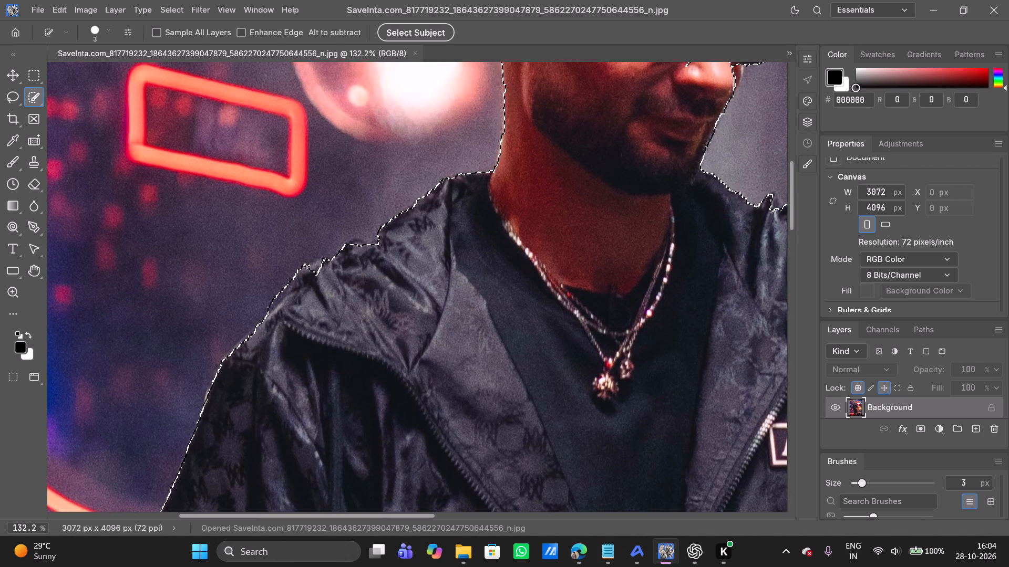
pyautogui.hotkey('ctrl', 'z')
pyautogui.moveTo(327, 276); pyautogui.dragTo(278, 351)
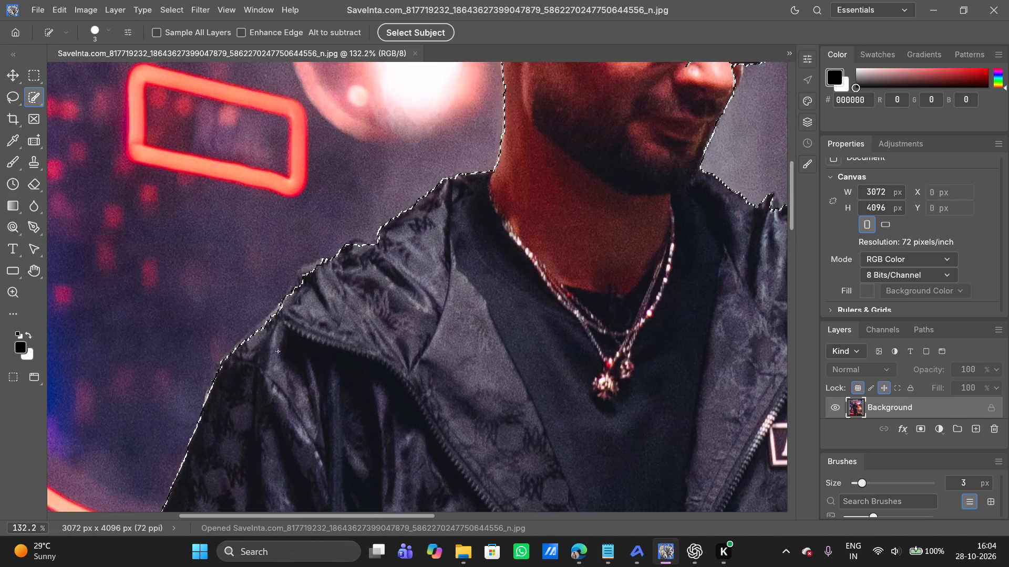
# Add the man's whole ear and the start of the sunglasses arm to the selection.
pyautogui.scroll(2, 363, 299)
pyautogui.hscroll(-1, 363, 299)
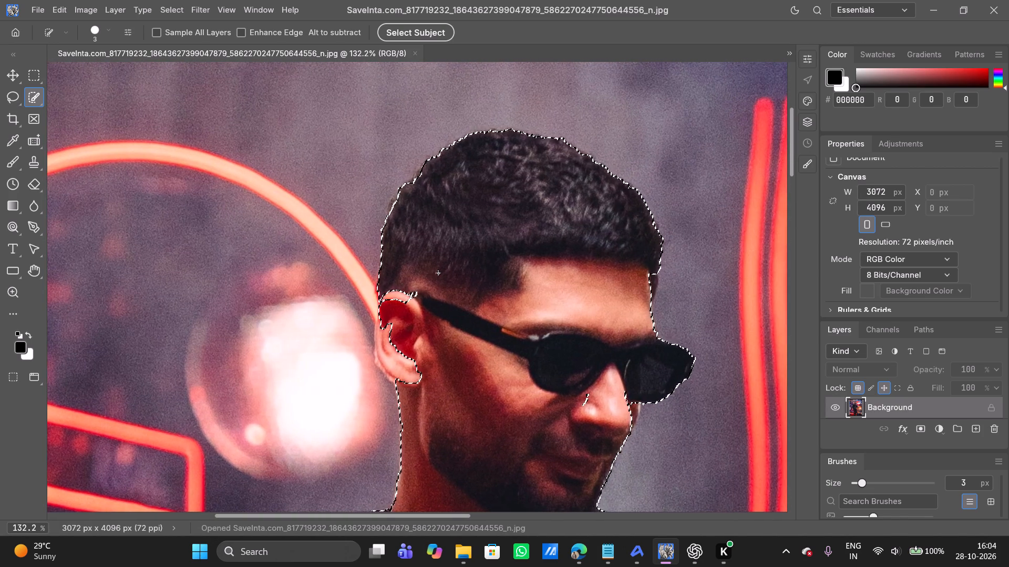
pyautogui.moveTo(417, 285); pyautogui.dragTo(425, 392)
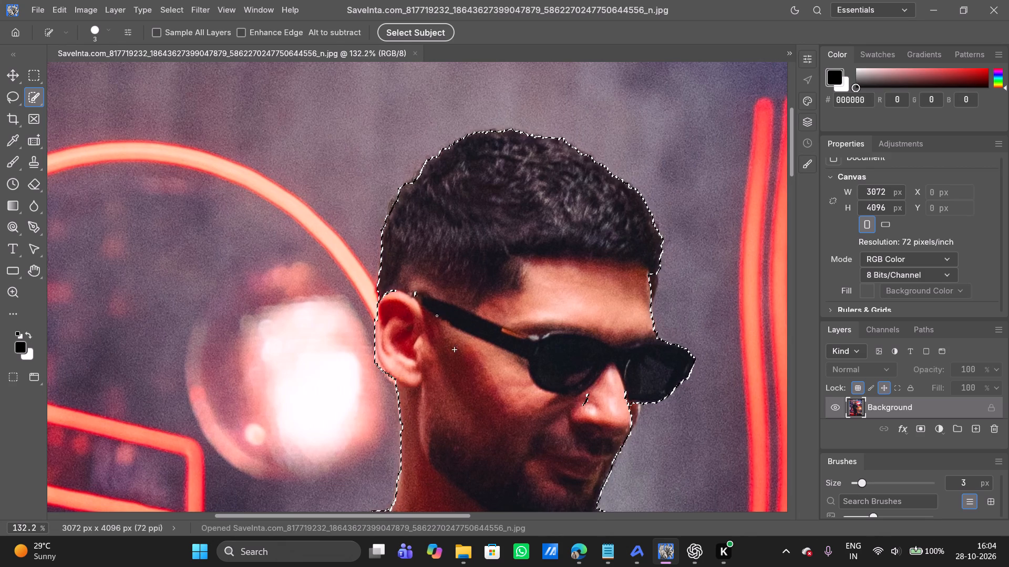
pyautogui.moveTo(413, 291); pyautogui.dragTo(427, 306)
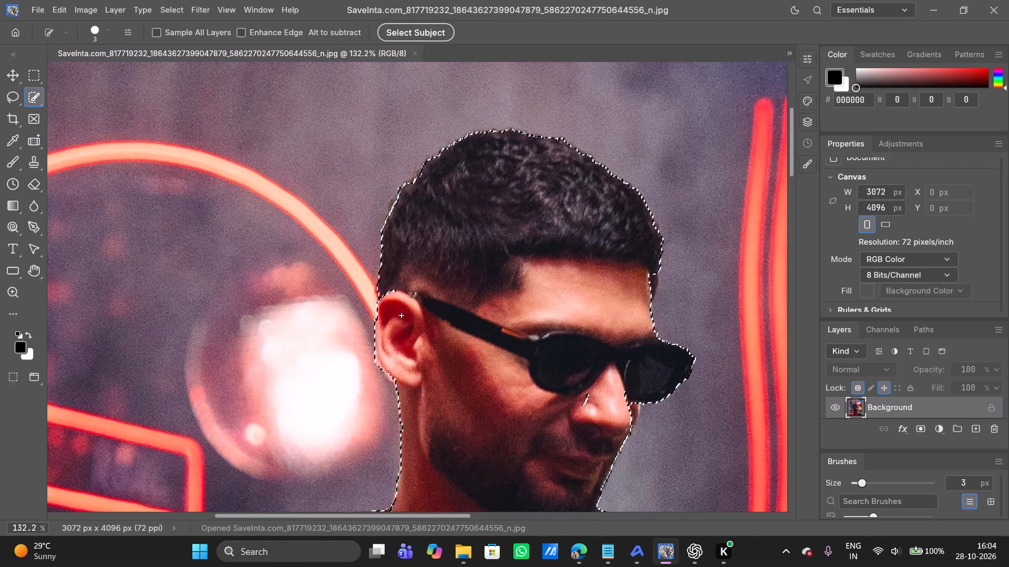
# Subtract the background sliver along the outer edge of the earlobe beside the bright light.
pyautogui.keyDown('alt'); pyautogui.click(360, 361); pyautogui.keyUp('alt')
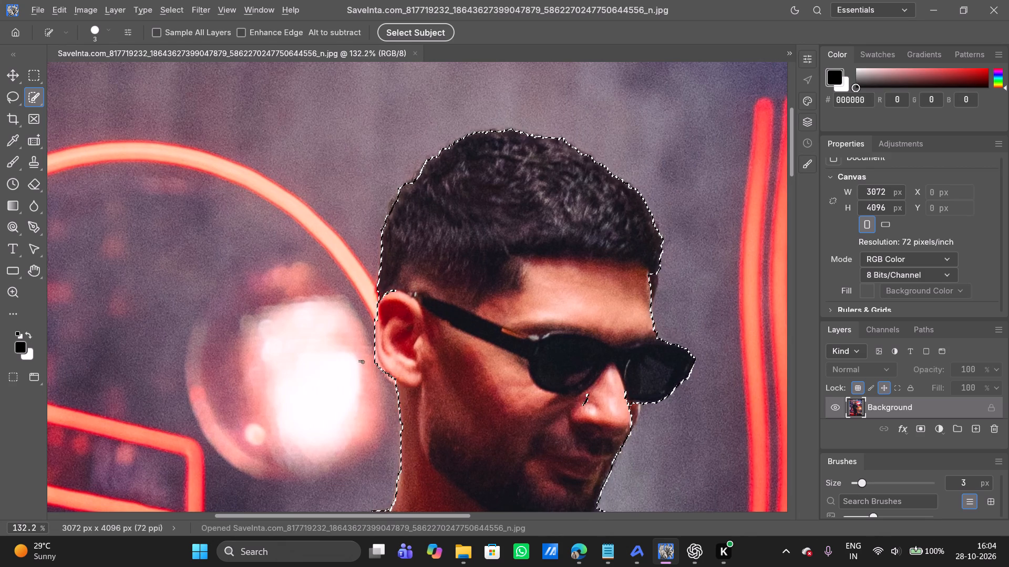
pyautogui.keyDown('alt'); pyautogui.moveTo(369, 361); pyautogui.dragTo(379, 375); pyautogui.keyUp('alt')
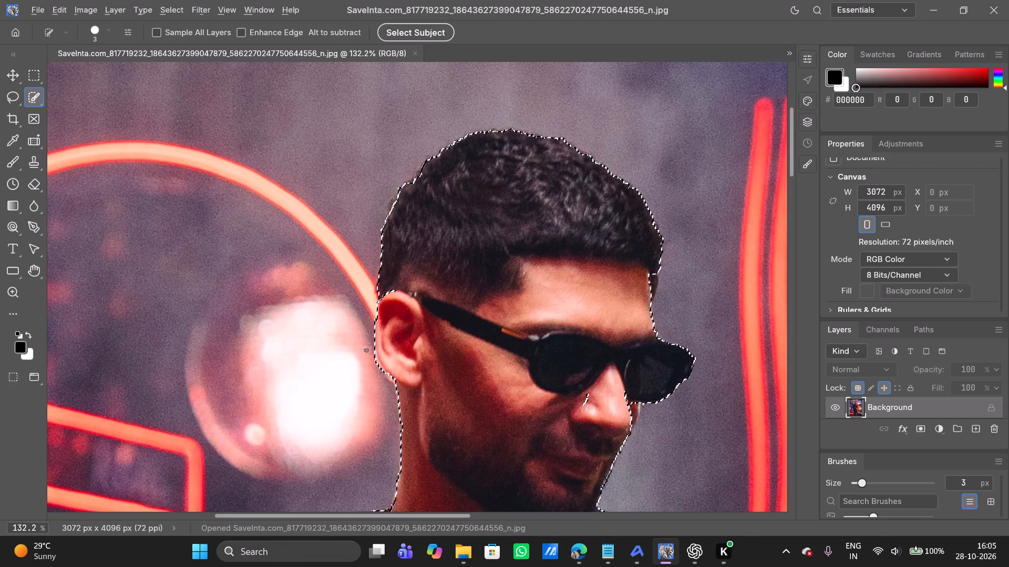
pyautogui.keyDown('alt'); pyautogui.moveTo(366, 350); pyautogui.dragTo(379, 374); pyautogui.keyUp('alt')
pyautogui.keyDown('alt'); pyautogui.moveTo(373, 359); pyautogui.dragTo(378, 365); pyautogui.keyUp('alt')
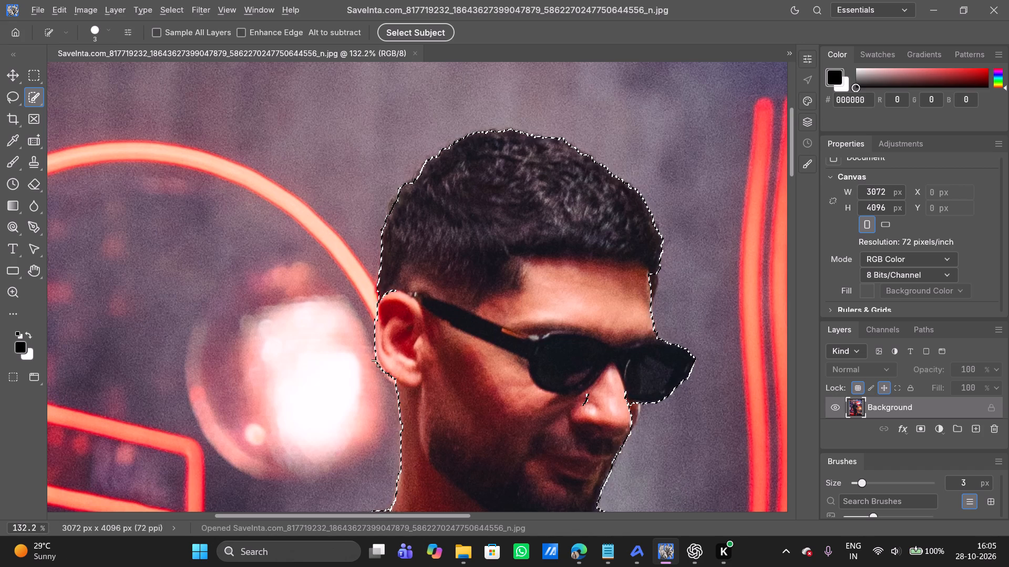
pyautogui.keyDown('alt'); pyautogui.moveTo(378, 365); pyautogui.dragTo(380, 370); pyautogui.keyUp('alt')
pyautogui.keyDown('alt'); pyautogui.moveTo(383, 371); pyautogui.dragTo(363, 355); pyautogui.keyUp('alt')
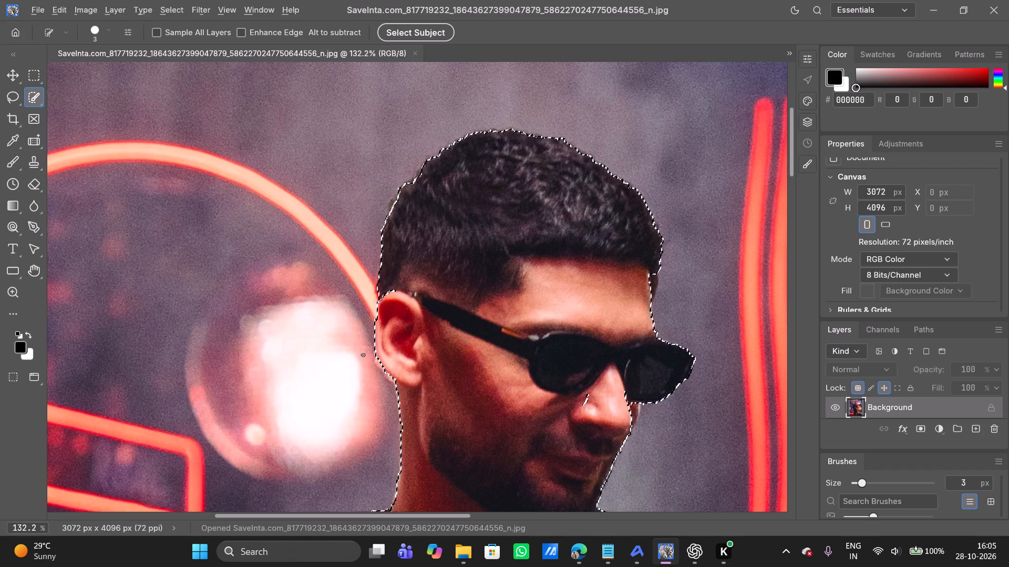
pyautogui.keyDown('alt'); pyautogui.moveTo(390, 381); pyautogui.dragTo(383, 377); pyautogui.keyUp('alt')
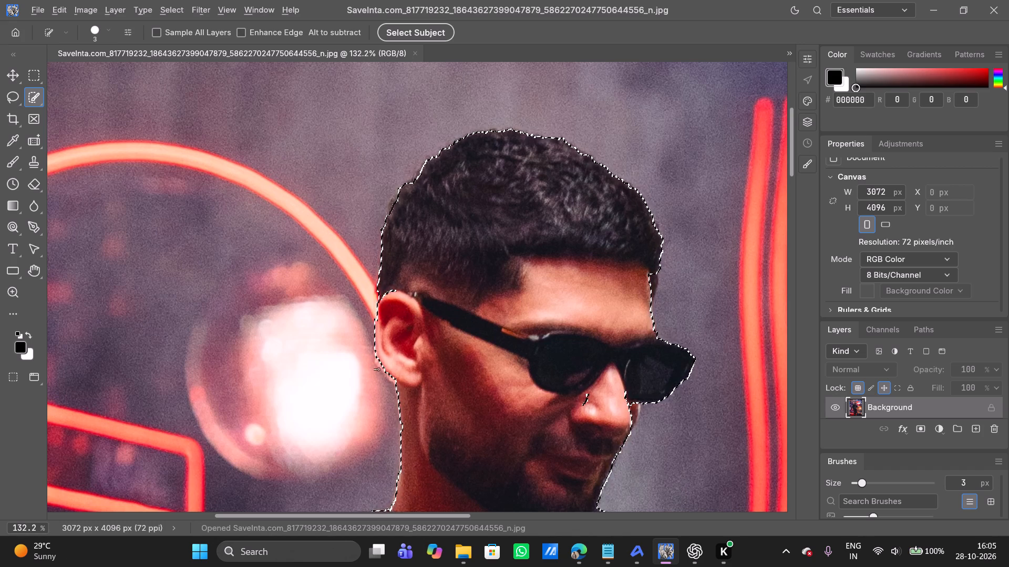
# Add the missed edges of the face to the selection: the hair at the forehead corner and the nose beneath the sunglasses.
pyautogui.hscroll(-1, 534, 337)
pyautogui.scroll(-1, 534, 337)
pyautogui.moveTo(545, 259); pyautogui.dragTo(544, 276)
pyautogui.moveTo(548, 248); pyautogui.dragTo(542, 278)
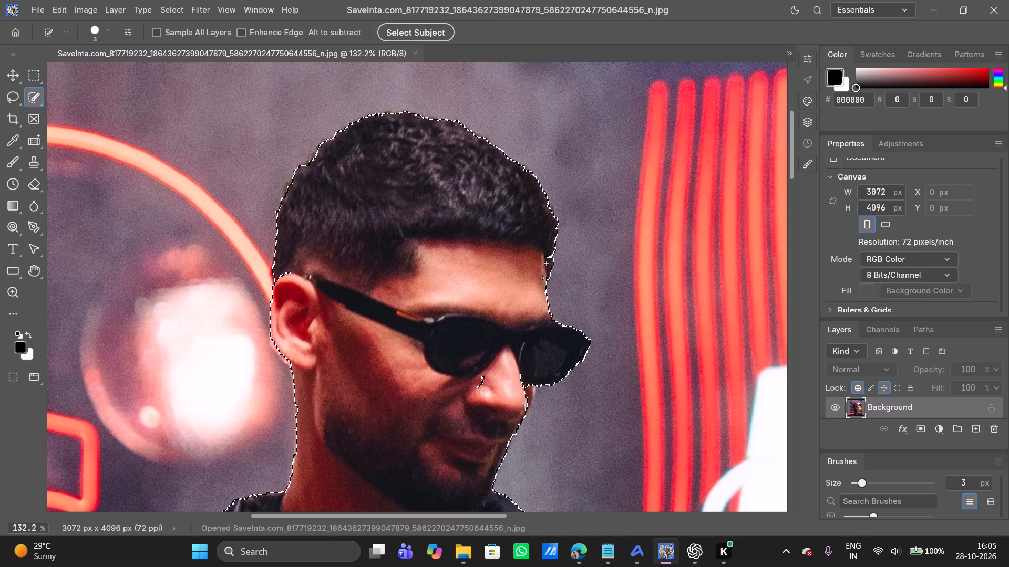
pyautogui.moveTo(542, 278); pyautogui.dragTo(467, 416)
pyautogui.scroll(-1, 529, 396)
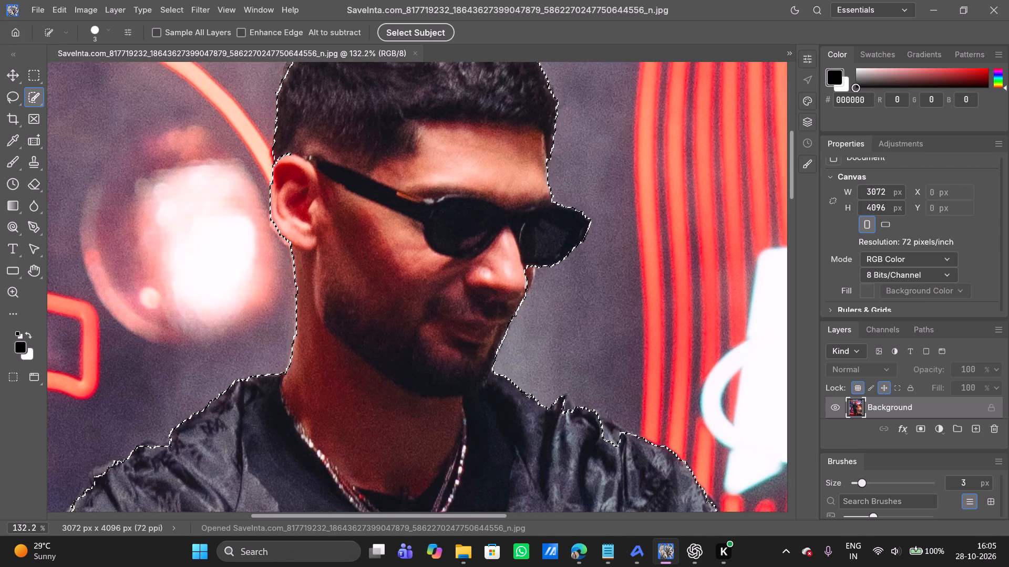
pyautogui.scroll(-2, 529, 396)
pyautogui.scroll(1, 529, 396)
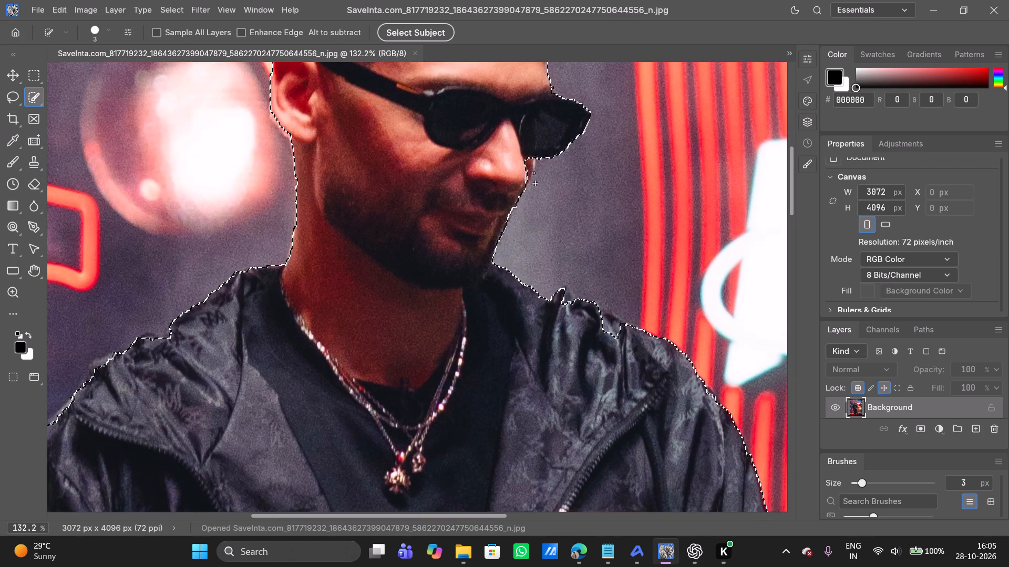
pyautogui.moveTo(530, 159); pyautogui.dragTo(524, 182)
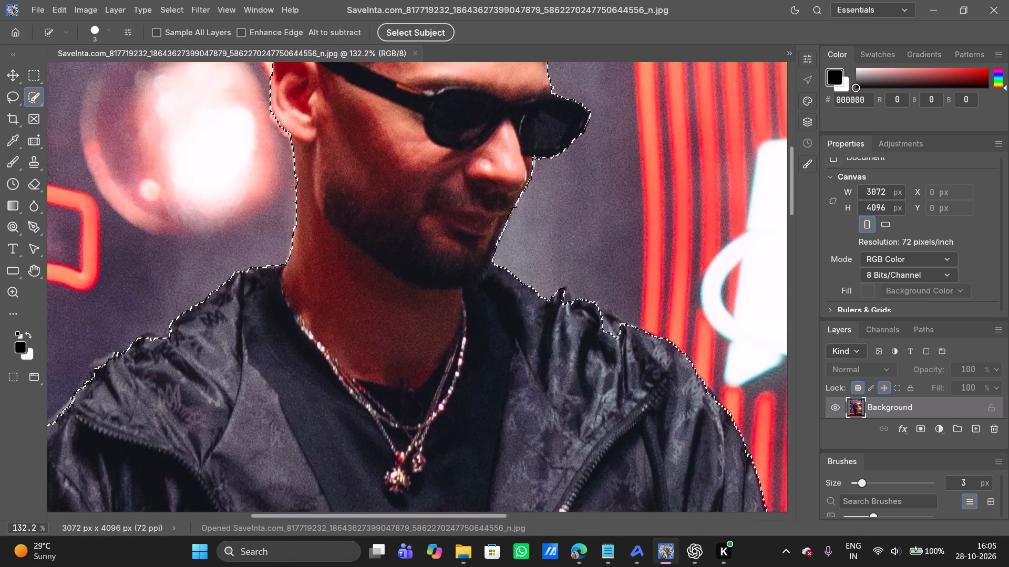
pyautogui.moveTo(534, 157); pyautogui.dragTo(529, 177)
# Add the missed jacket edges on the AMIRI-label side: the hood folds at the shoulder and the outer sleeve down to the elbow.
pyautogui.scroll(-1, 492, 321)
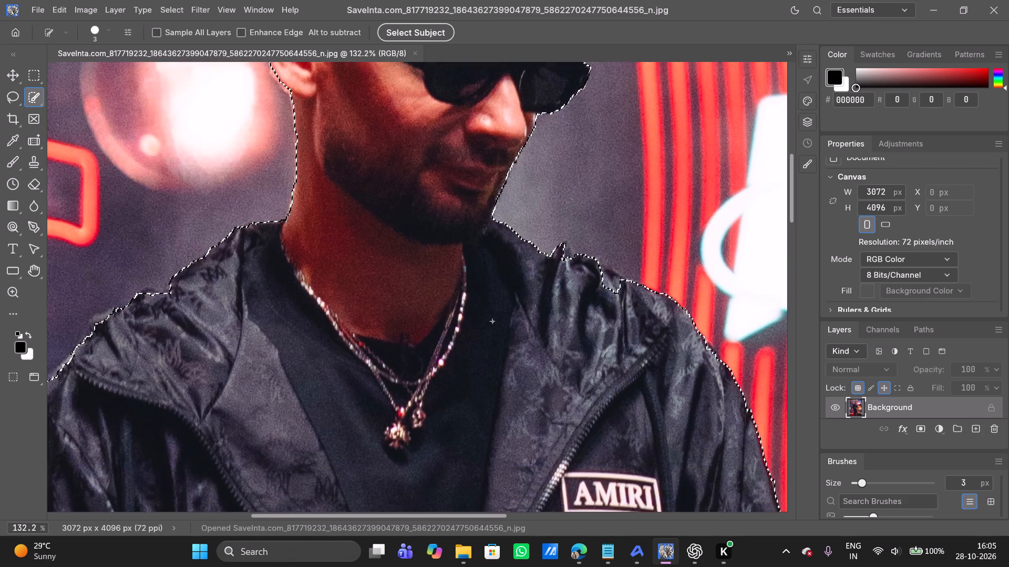
pyautogui.moveTo(564, 245); pyautogui.dragTo(589, 264)
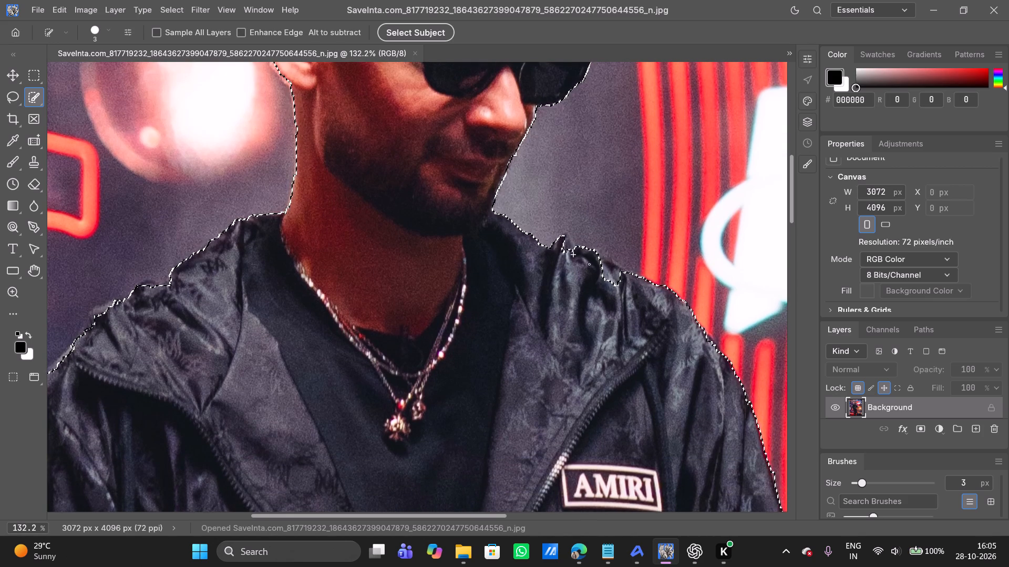
pyautogui.moveTo(589, 264); pyautogui.dragTo(641, 318)
pyautogui.hscroll(-1, 606, 312)
pyautogui.scroll(-2, 606, 312)
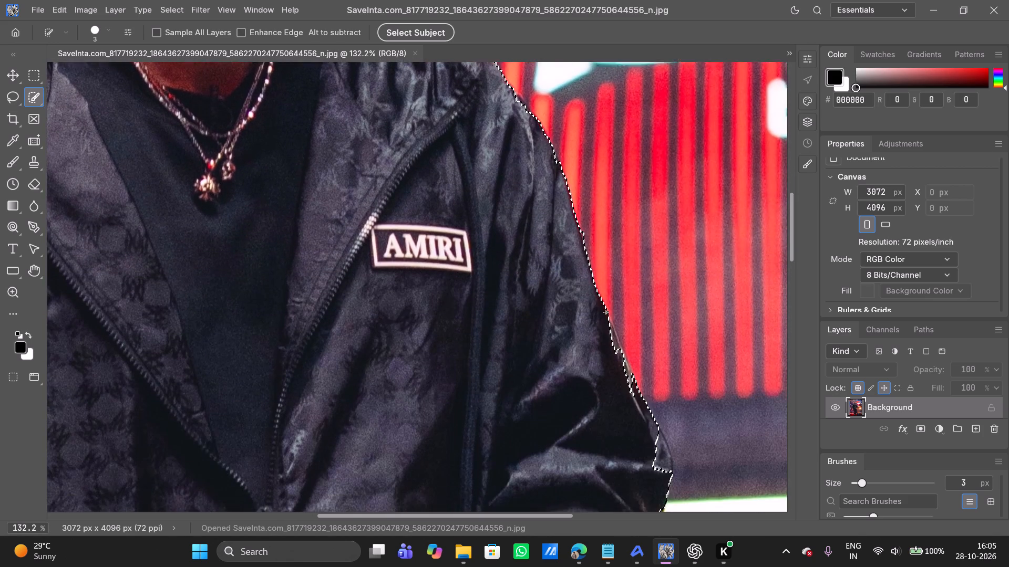
pyautogui.scroll(-1, 606, 312)
pyautogui.moveTo(606, 112); pyautogui.dragTo(640, 343)
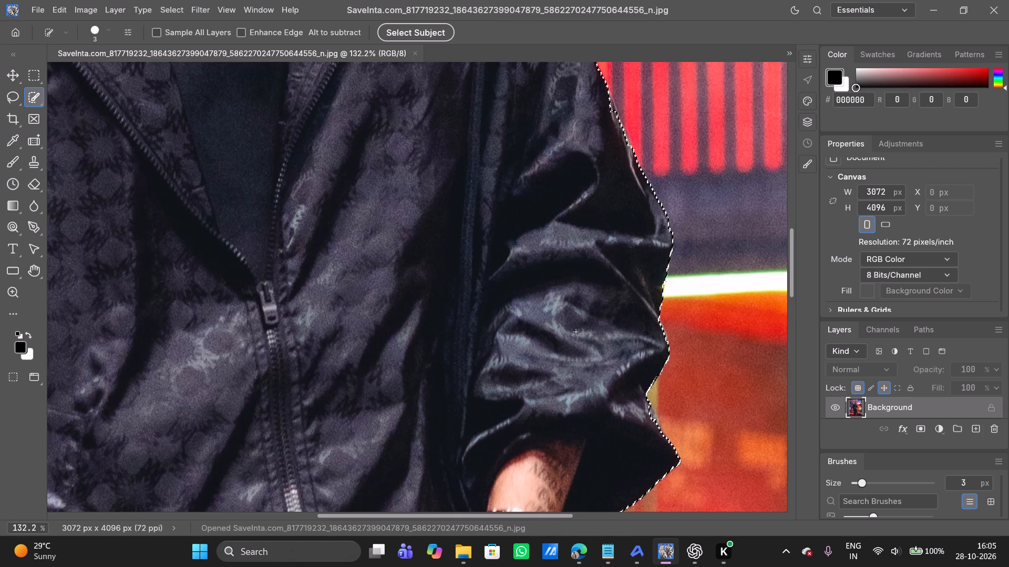
pyautogui.scroll(-1, 576, 332)
pyautogui.scroll(2, 576, 332)
pyautogui.moveTo(609, 255); pyautogui.dragTo(613, 268)
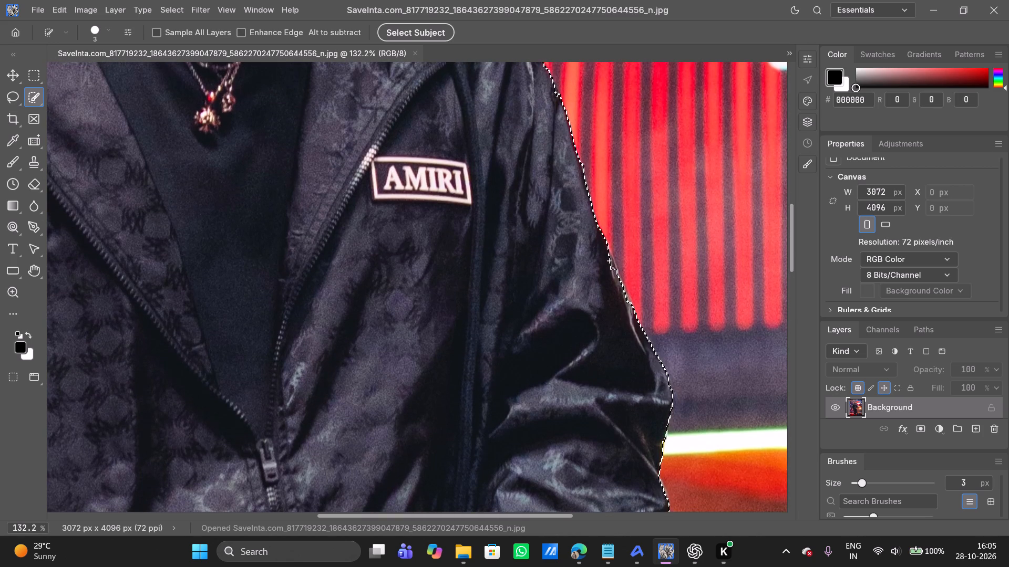
pyautogui.moveTo(613, 268); pyautogui.dragTo(615, 278)
# Add the missed edge of the dark clothing at the hip, just below the hand with the metal watch.
pyautogui.scroll(-8, 537, 324)
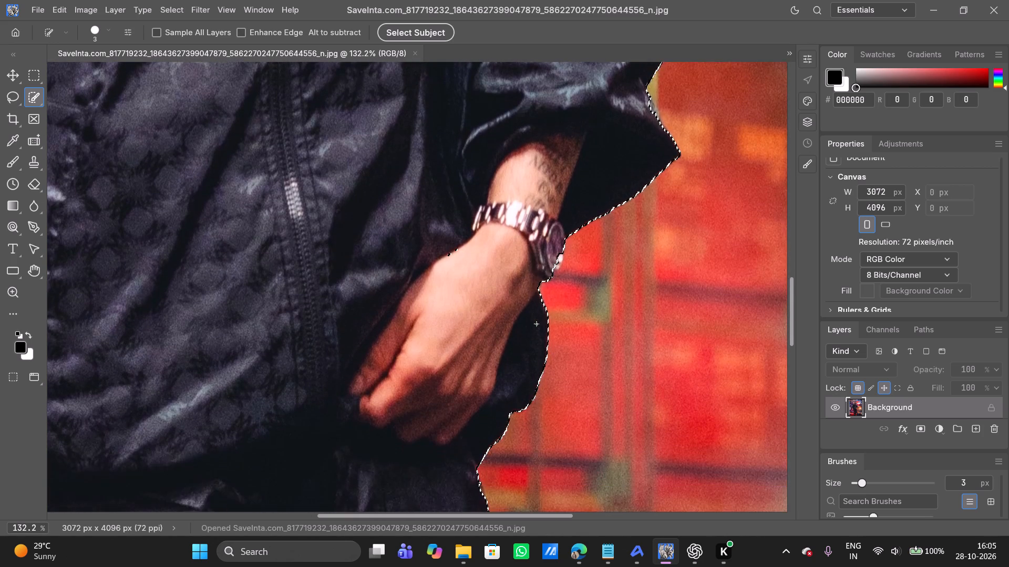
pyautogui.scroll(-2, 537, 324)
pyautogui.moveTo(487, 173); pyautogui.dragTo(503, 225)
pyautogui.scroll(-3, 465, 269)
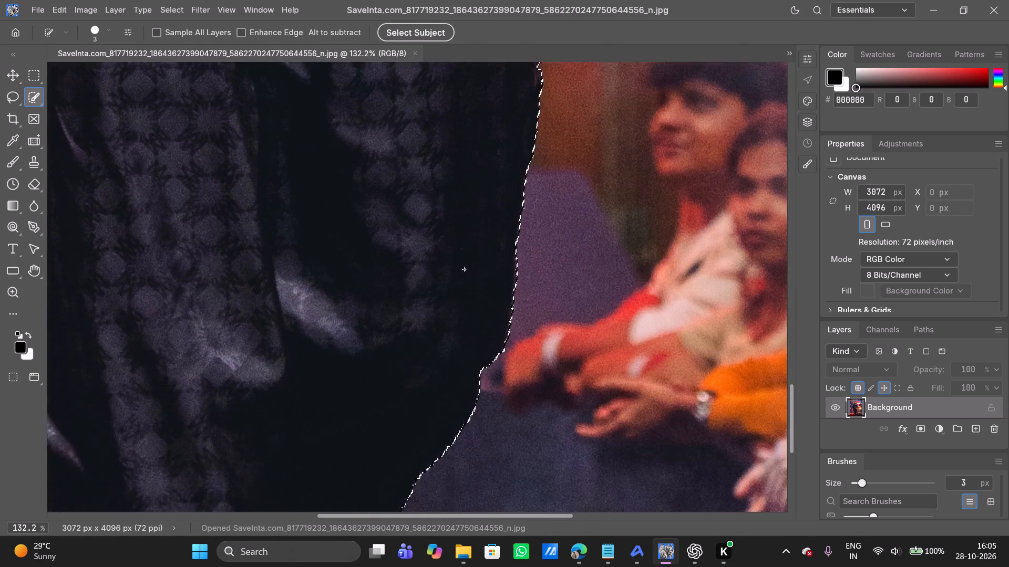
pyautogui.scroll(-4, 465, 269)
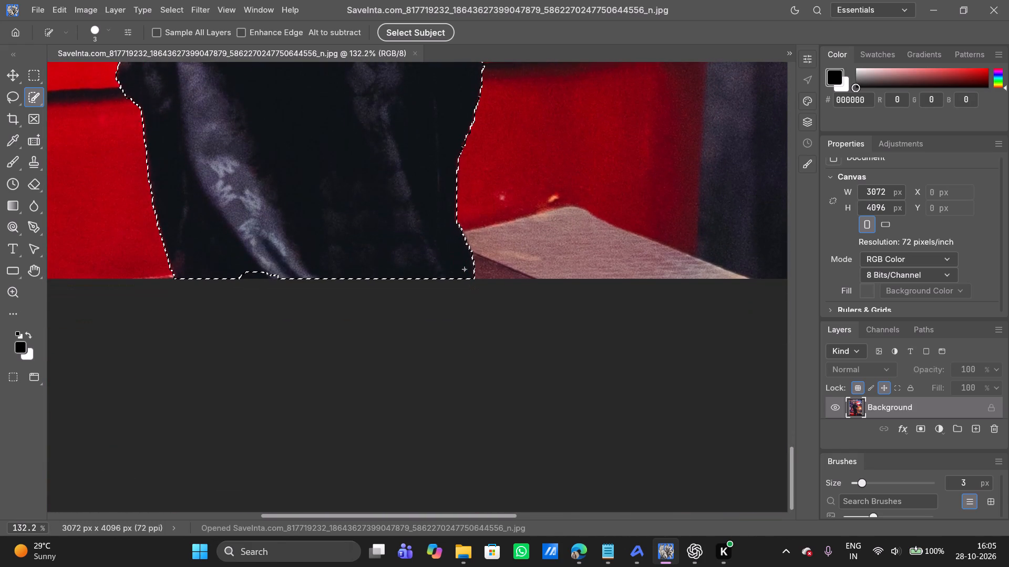
# Add the missed patch of dark trouser leg along the photo's bottom edge to the selection.
pyautogui.moveTo(236, 269); pyautogui.dragTo(342, 284)
# Subtract the stray selected specks in the stage background beside the trouser leg, around the slanted monitor panel and the red light strip.
pyautogui.hscroll(6, 249, 256)
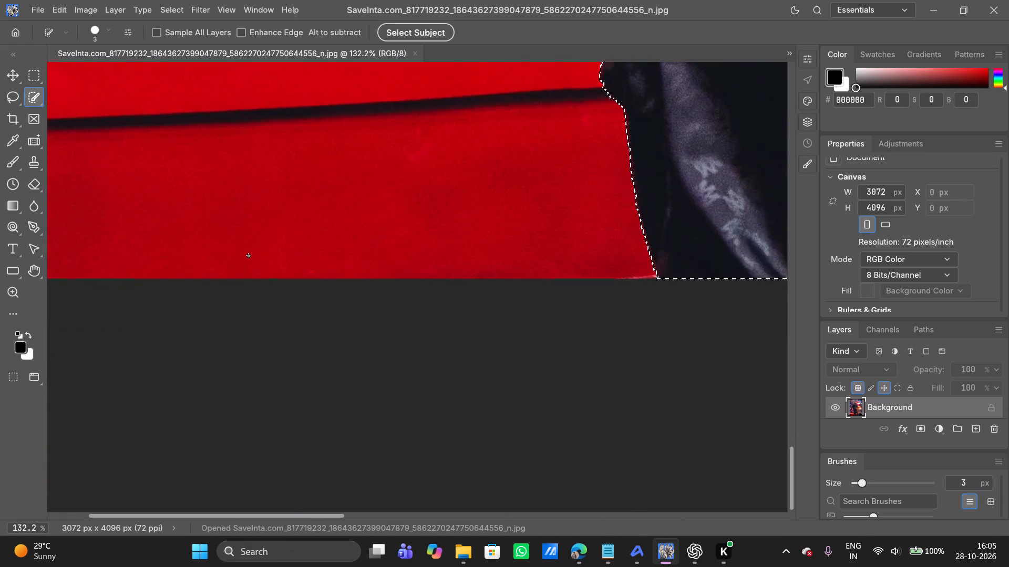
pyautogui.hscroll(12, 249, 256)
pyautogui.scroll(2, 249, 256)
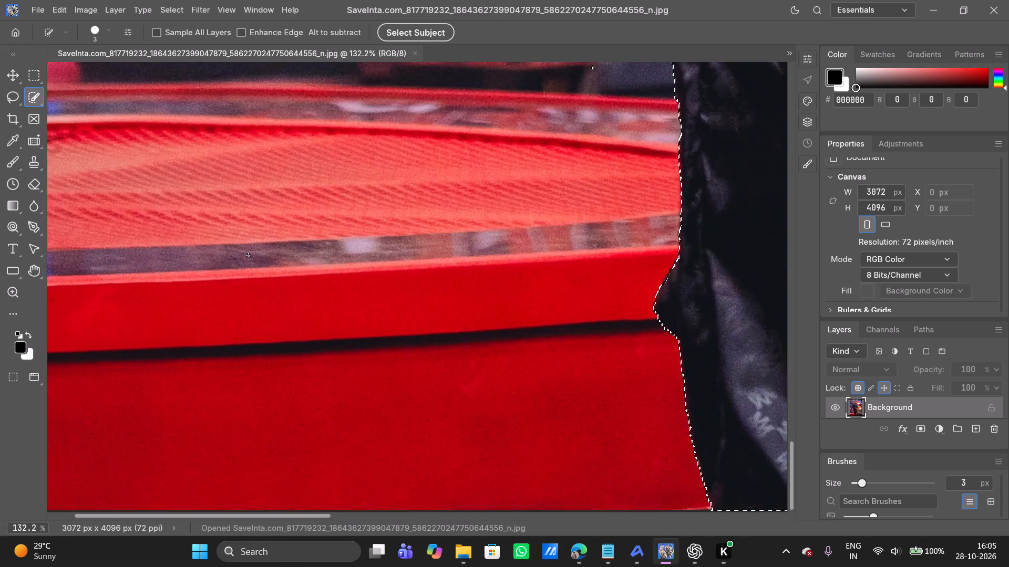
pyautogui.scroll(2, 249, 256)
pyautogui.scroll(-1, 438, 368)
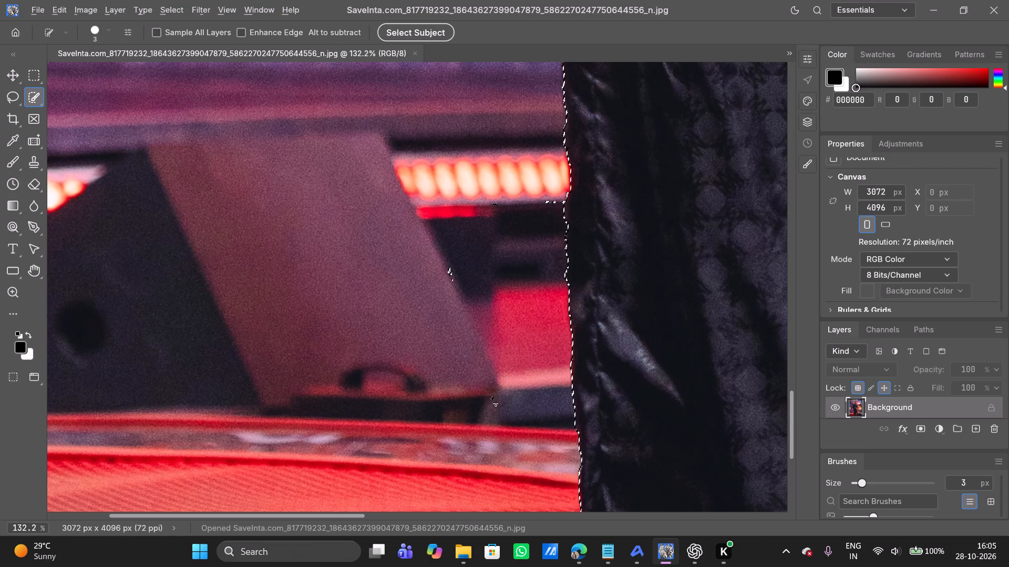
pyautogui.keyDown('alt'); pyautogui.moveTo(496, 405); pyautogui.dragTo(549, 205); pyautogui.keyUp('alt')
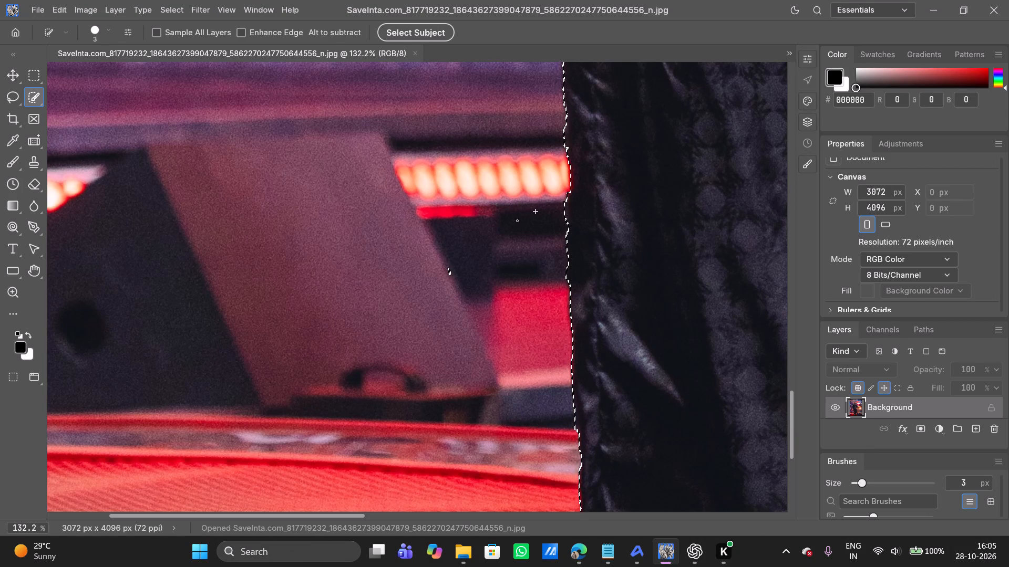
pyautogui.keyDown('alt'); pyautogui.moveTo(459, 253); pyautogui.dragTo(452, 323); pyautogui.keyUp('alt')
# Add the missed spots on the hand gripping the red microphone to the selection, at the hand's outer edge and the knuckles.
pyautogui.scroll(5, 477, 268)
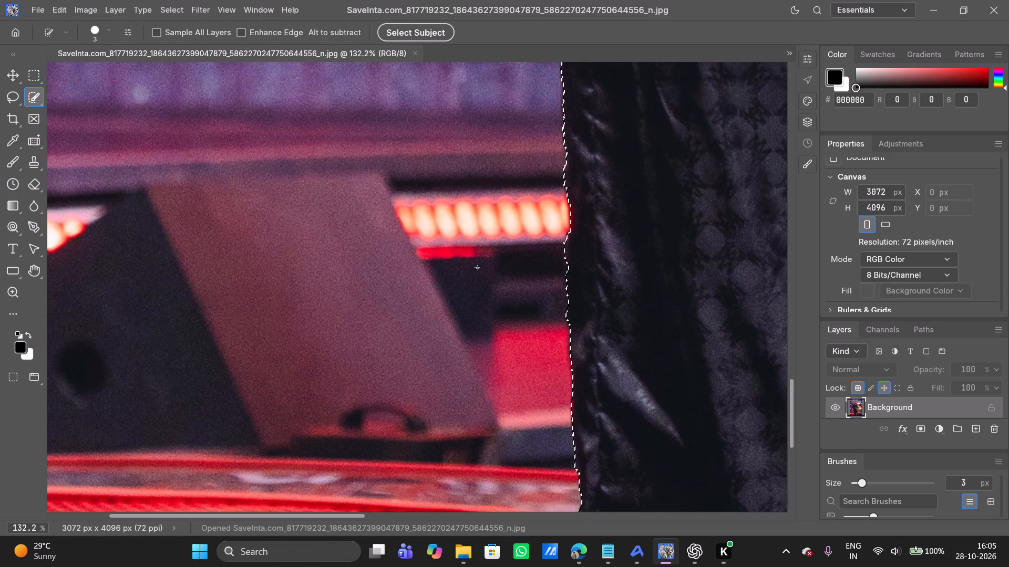
pyautogui.scroll(3, 477, 268)
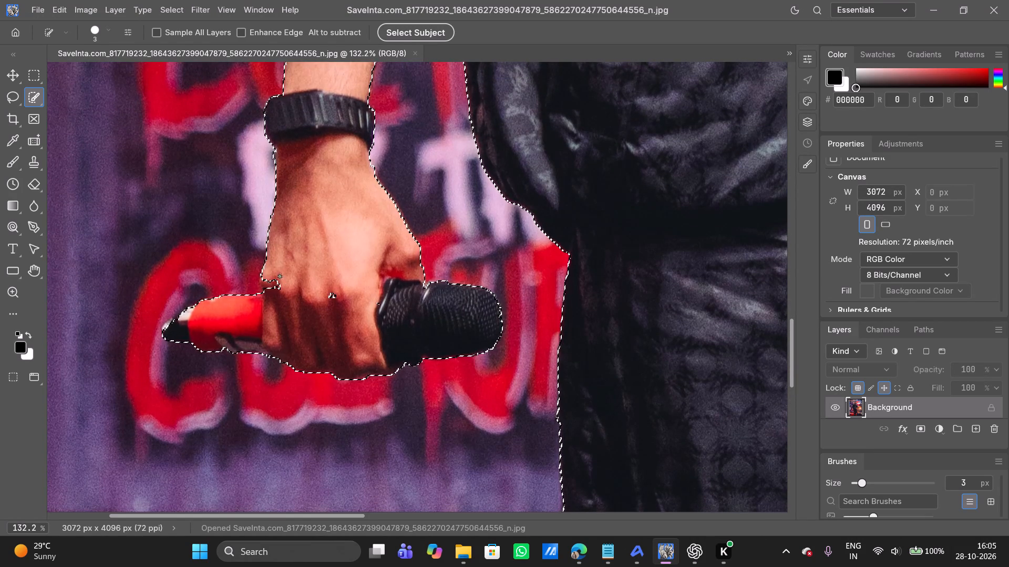
pyautogui.moveTo(277, 275); pyautogui.dragTo(401, 313)
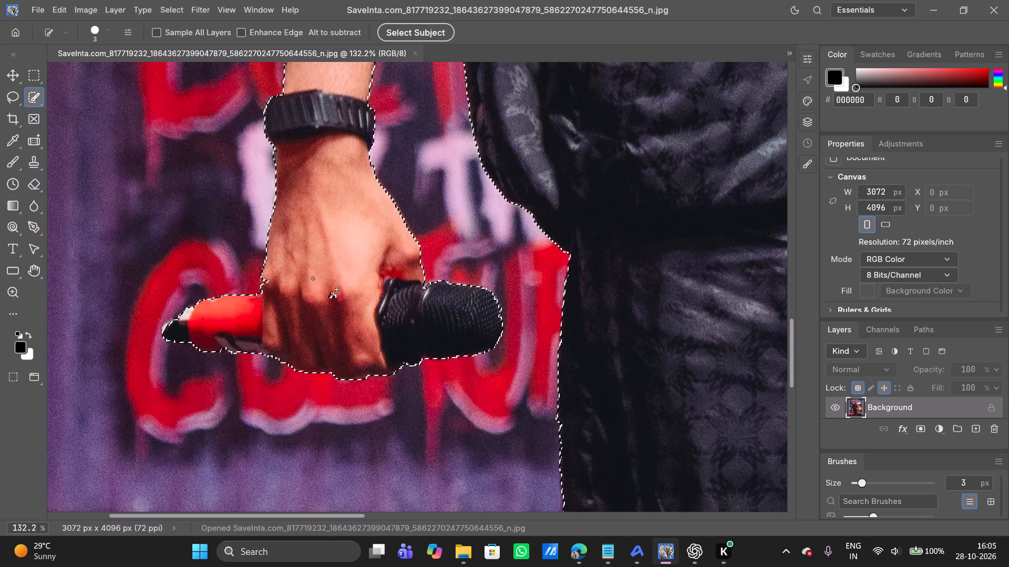
pyautogui.moveTo(269, 266); pyautogui.dragTo(328, 295)
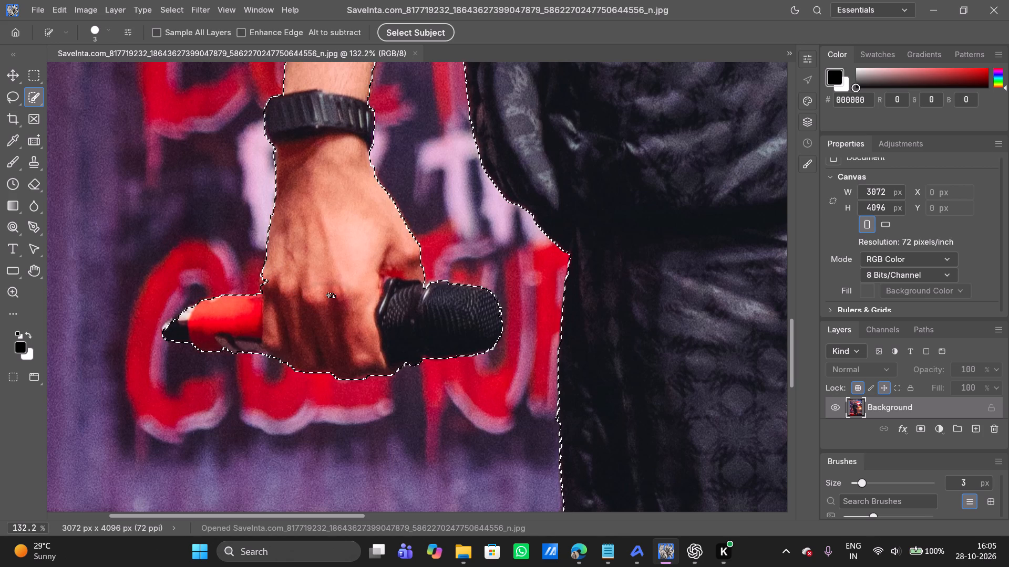
# Add a layer mask from the selection to cut the standing man out of the background.
pyautogui.hscroll(1, 307, 287)
pyautogui.scroll(1, 367, 296)
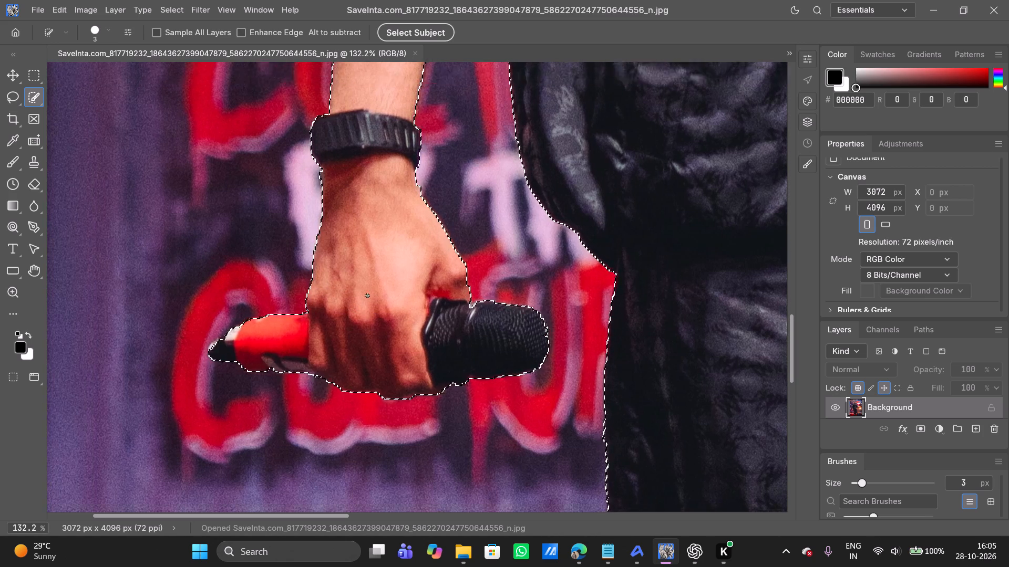
pyautogui.scroll(2, 367, 296)
pyautogui.hscroll(-1, 367, 296)
pyautogui.keyDown('alt'); pyautogui.scroll(-3, 367, 296); pyautogui.keyUp('alt')
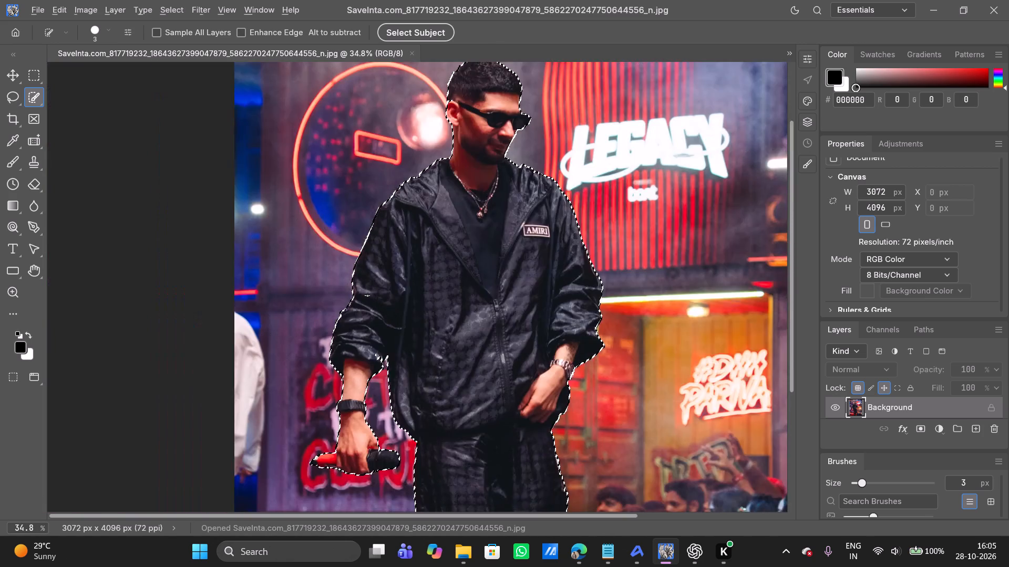
pyautogui.keyDown('alt'); pyautogui.scroll(-1, 367, 296); pyautogui.keyUp('alt')
pyautogui.scroll(-1, 367, 296)
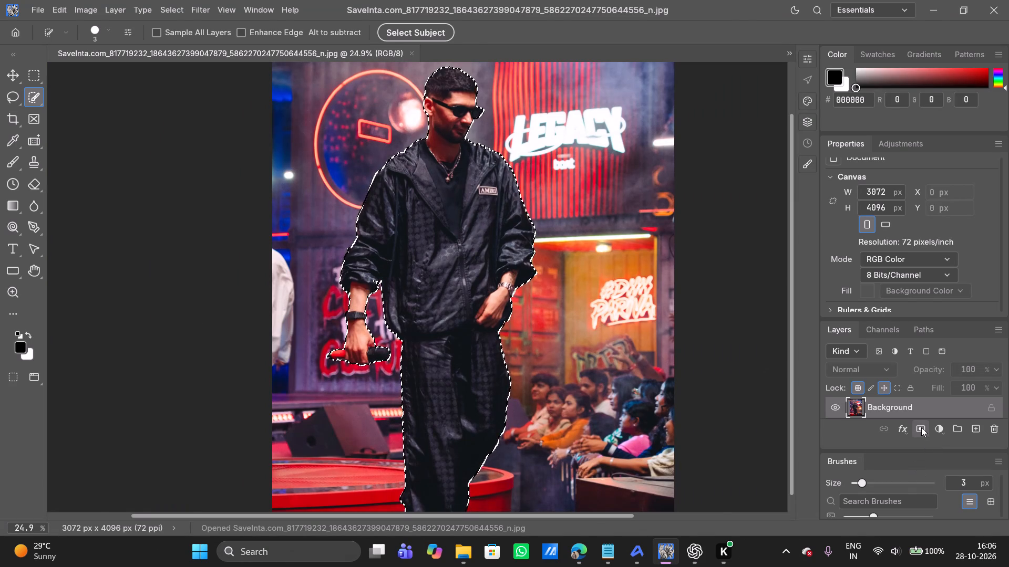
pyautogui.click(921, 427)
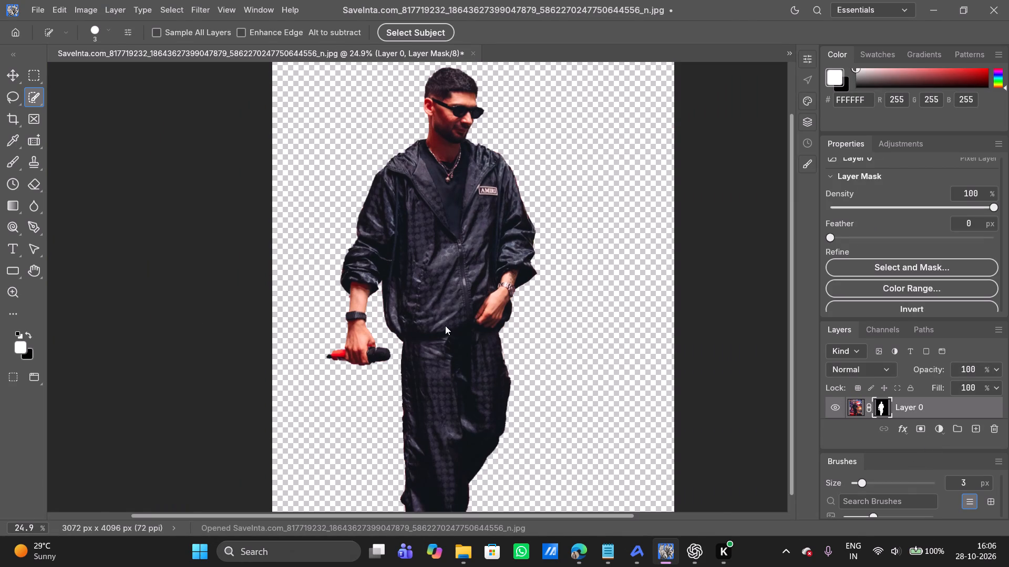
# Desaturate the standing man's layer to black and white.
pyautogui.hotkey('ctrl', 'shift', 'u')
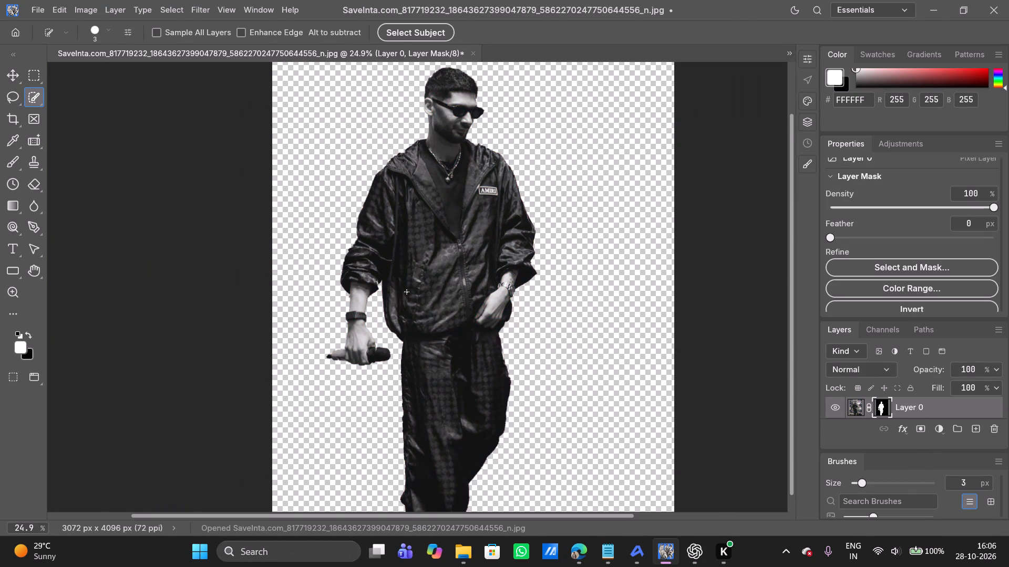
# Quick-export the masked layer as a PNG named FifthImage into the EditImages folder of SecondEdit.
pyautogui.scroll(-1, 407, 292)
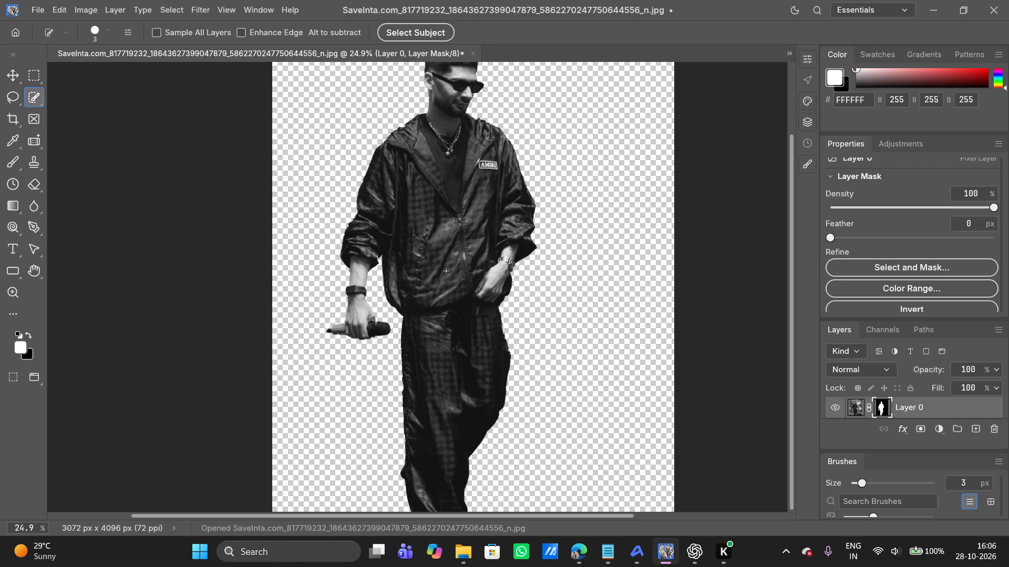
pyautogui.rightClick(897, 406)
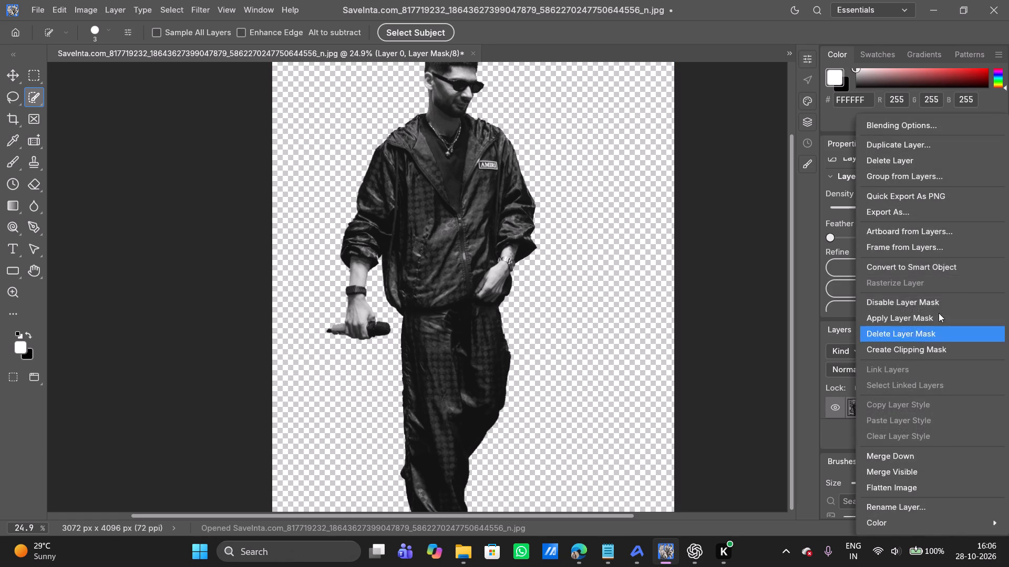
pyautogui.click(897, 193)
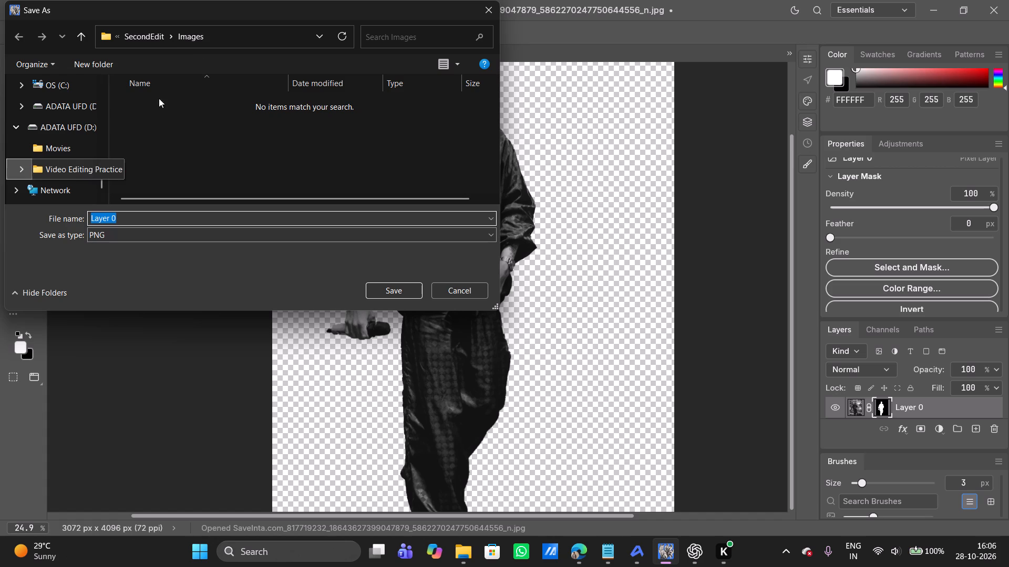
pyautogui.click(143, 39)
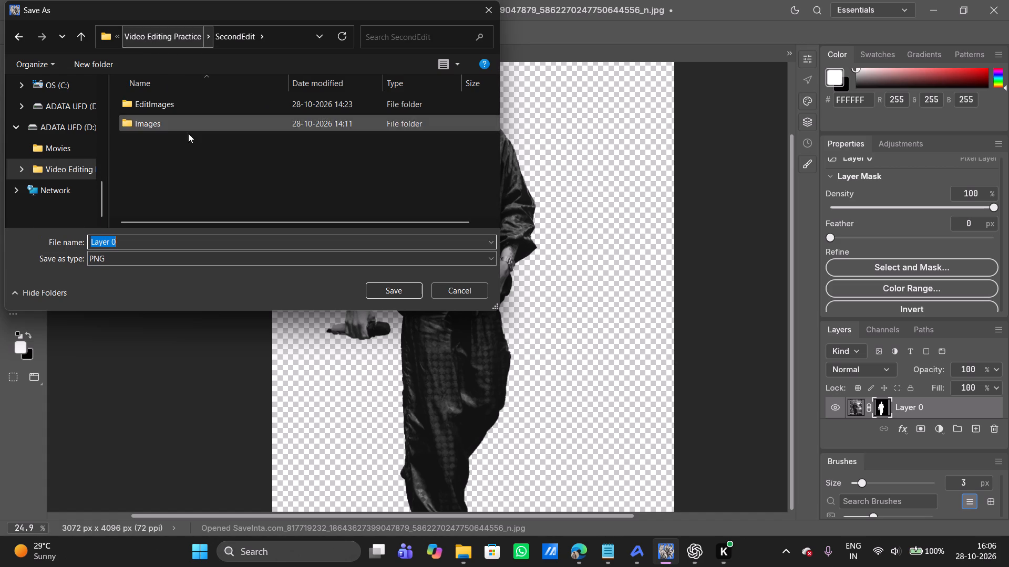
pyautogui.doubleClick(165, 107)
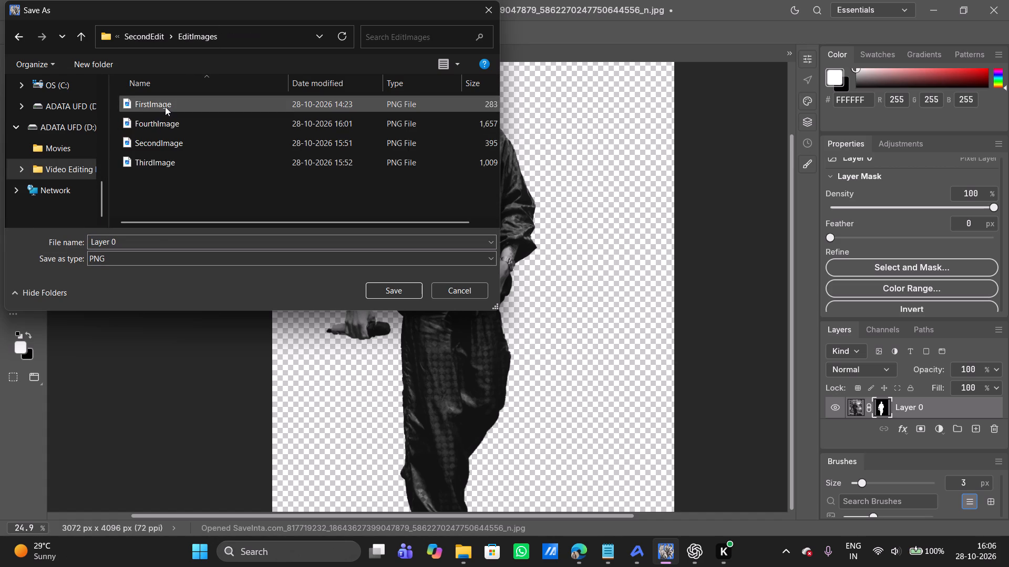
pyautogui.click(121, 243)
pyautogui.press('BackSpace')
pyautogui.write('Four')
pyautogui.press('BackSpace')
pyautogui.press('BackSpace')
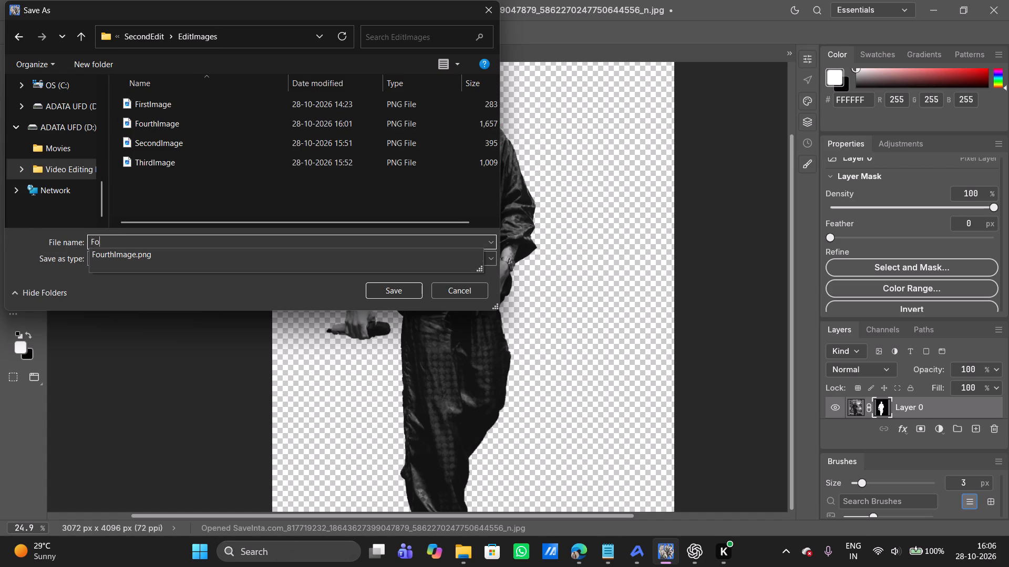
pyautogui.press('BackSpace')
pyautogui.press('BackSpace')
pyautogui.press('BackSpace')
pyautogui.press('BackSpace')
pyautogui.write('Si')
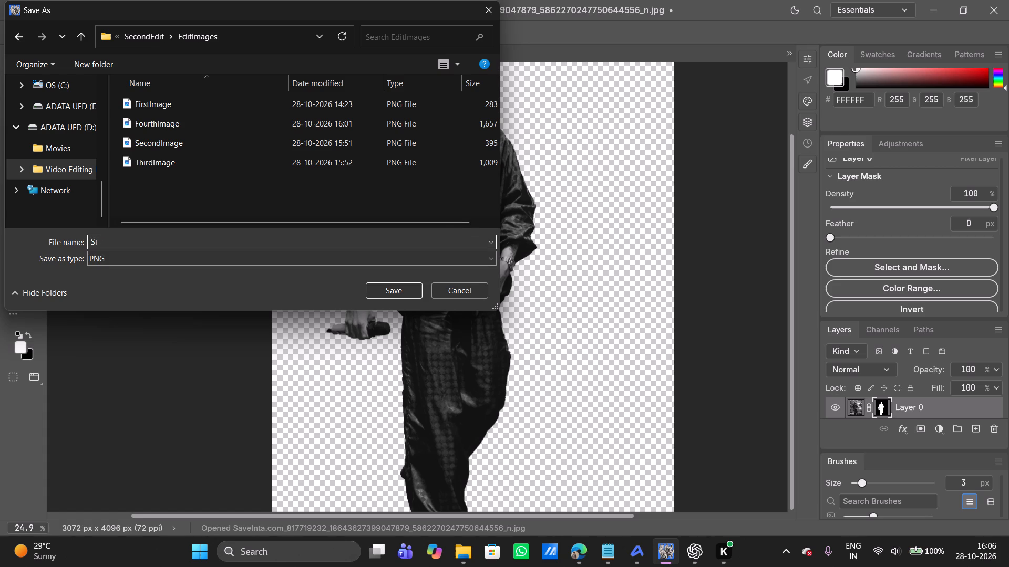
pyautogui.press('x')
pyautogui.press('BackSpace')
pyautogui.press('BackSpace')
pyautogui.press('BackSpace')
pyautogui.press('BackSpace')
pyautogui.write('FirfthImage')
pyautogui.press('BackSpace')
pyautogui.press('BackSpace')
pyautogui.press('BackSpace')
pyautogui.press('BackSpace')
pyautogui.press('BackSpace')
pyautogui.press('BackSpace')
pyautogui.press('BackSpace')
pyautogui.press('BackSpace')
pyautogui.press('BackSpace')
pyautogui.write('fthImage')
pyautogui.press('Return')
pyautogui.hotkey('alt', 'Tab')
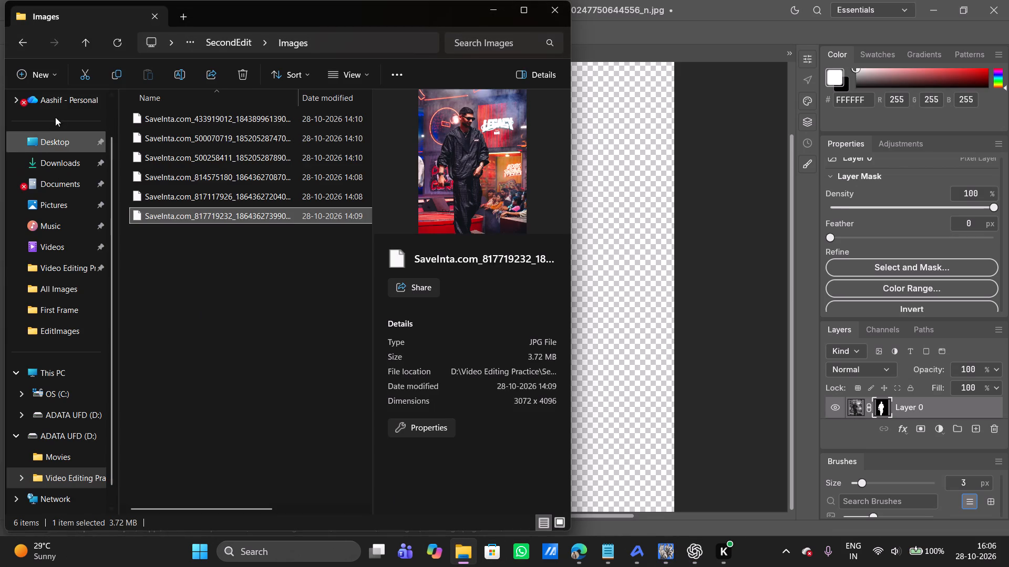
pyautogui.click(61, 158)
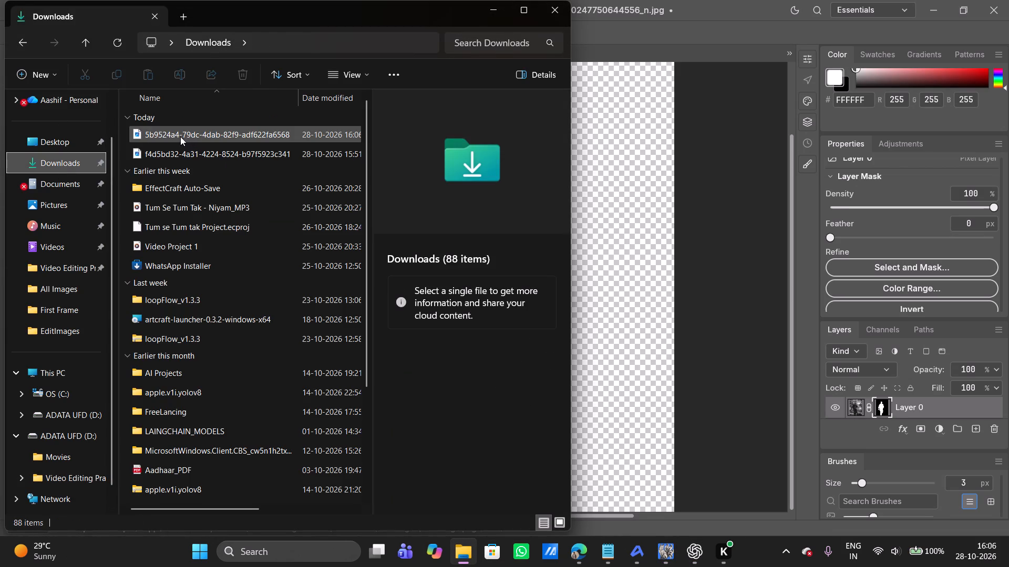
pyautogui.moveTo(180, 137); pyautogui.dragTo(860, 433)
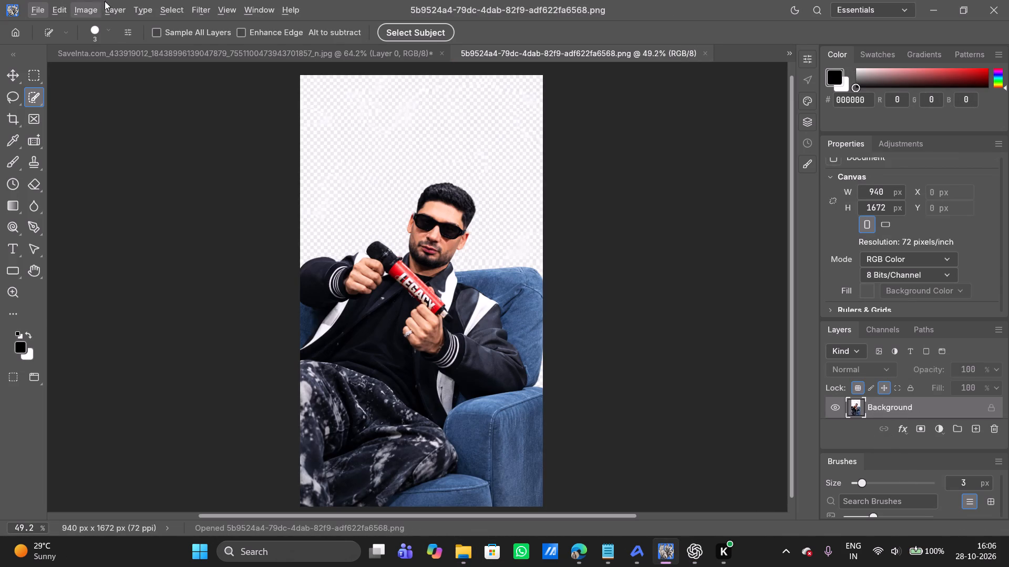
# Select the subject of the microphone portrait automatically.
pyautogui.click(172, 1)
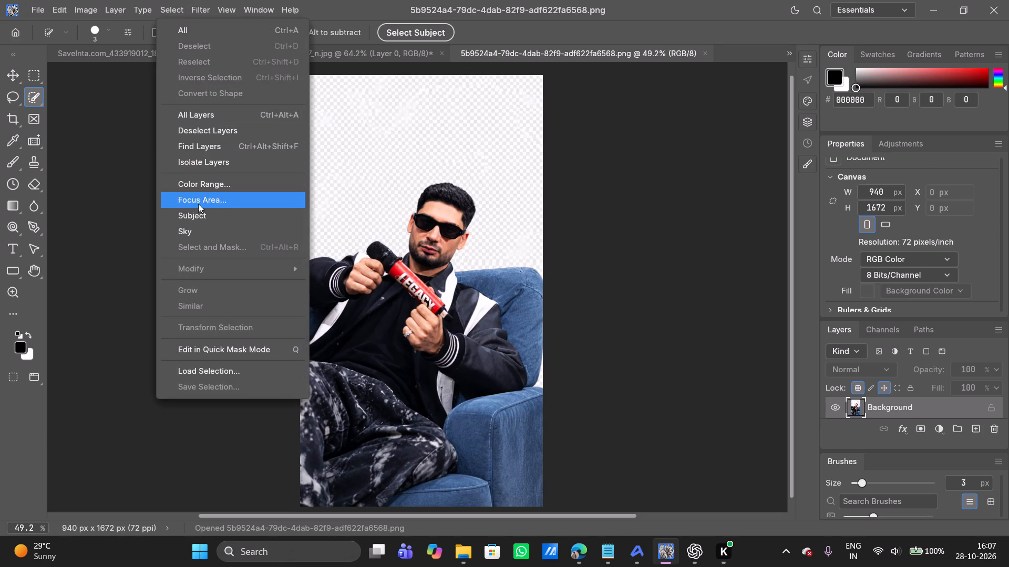
pyautogui.click(190, 212)
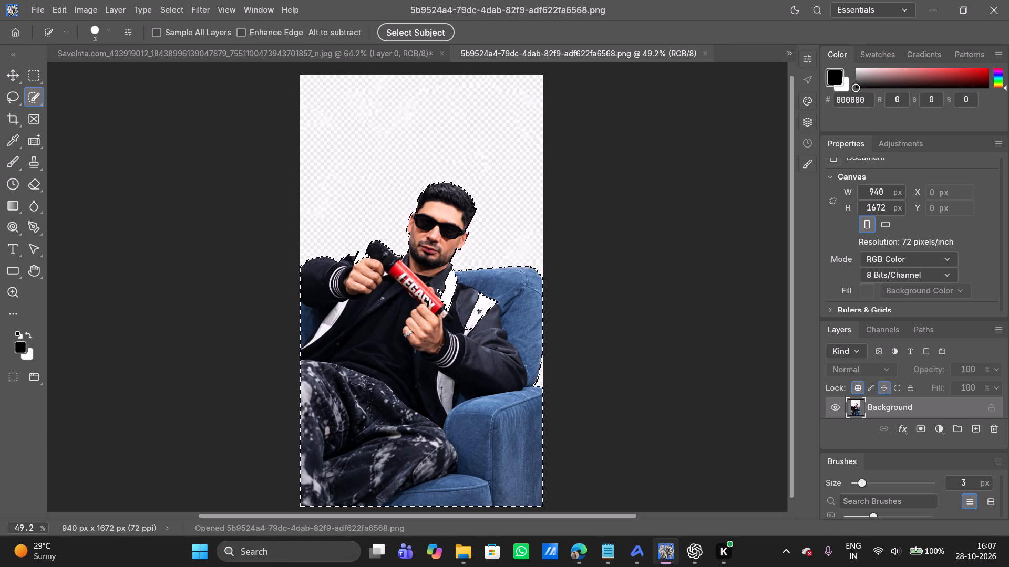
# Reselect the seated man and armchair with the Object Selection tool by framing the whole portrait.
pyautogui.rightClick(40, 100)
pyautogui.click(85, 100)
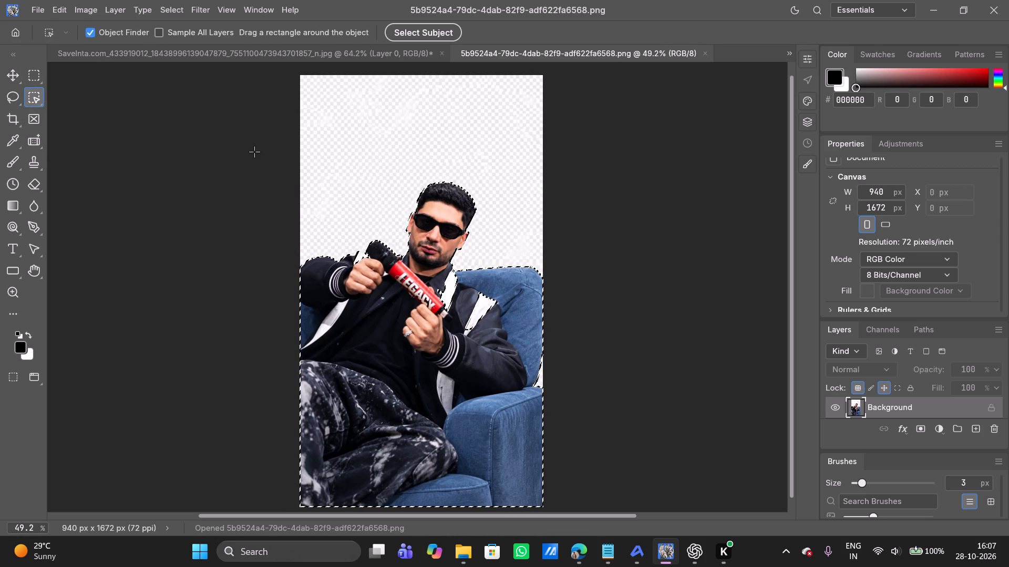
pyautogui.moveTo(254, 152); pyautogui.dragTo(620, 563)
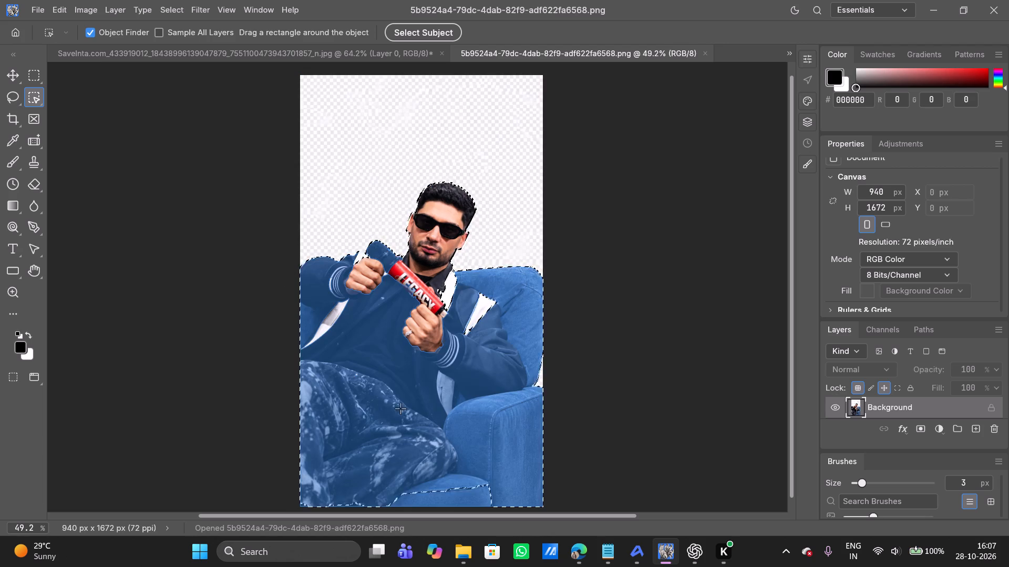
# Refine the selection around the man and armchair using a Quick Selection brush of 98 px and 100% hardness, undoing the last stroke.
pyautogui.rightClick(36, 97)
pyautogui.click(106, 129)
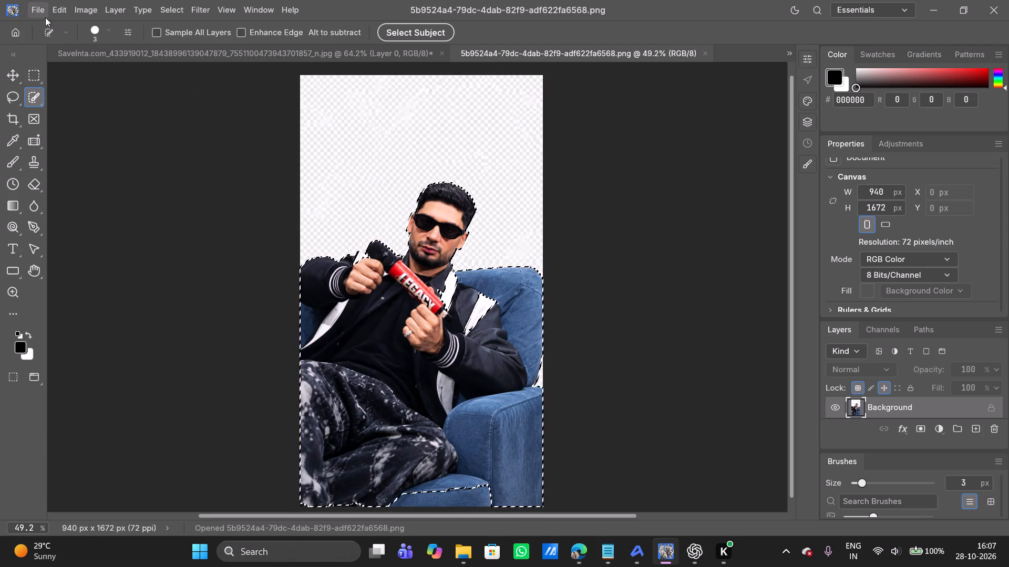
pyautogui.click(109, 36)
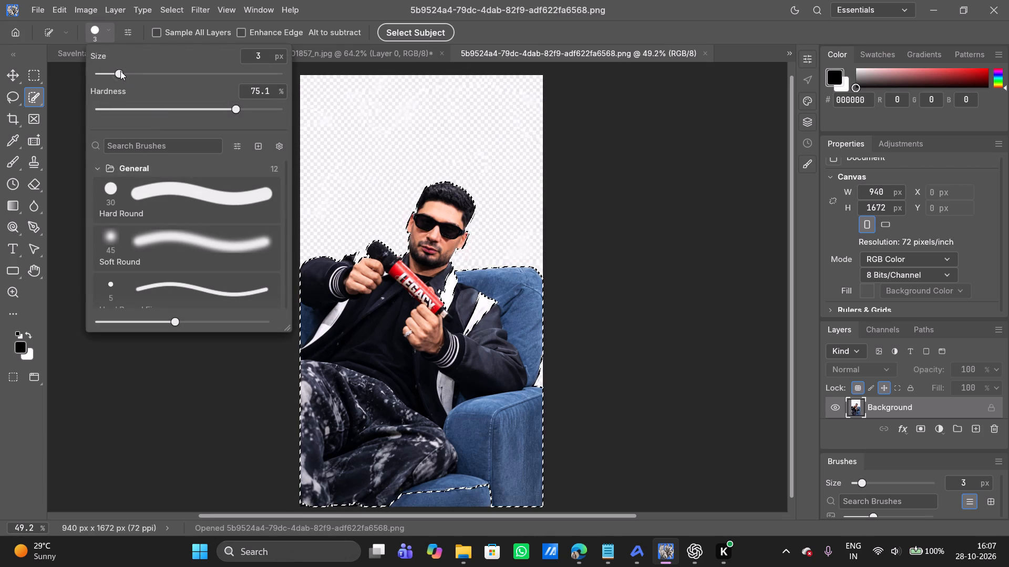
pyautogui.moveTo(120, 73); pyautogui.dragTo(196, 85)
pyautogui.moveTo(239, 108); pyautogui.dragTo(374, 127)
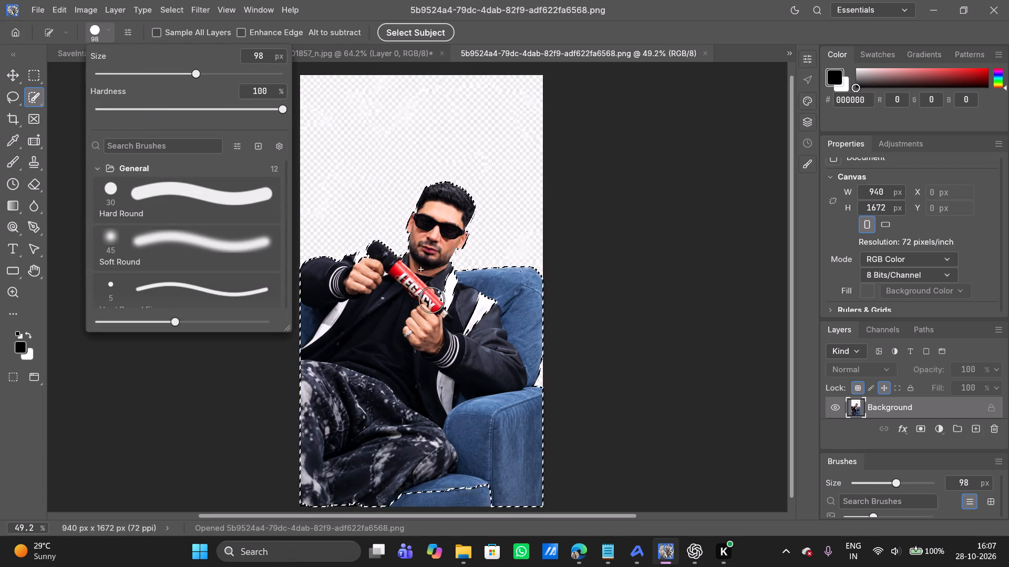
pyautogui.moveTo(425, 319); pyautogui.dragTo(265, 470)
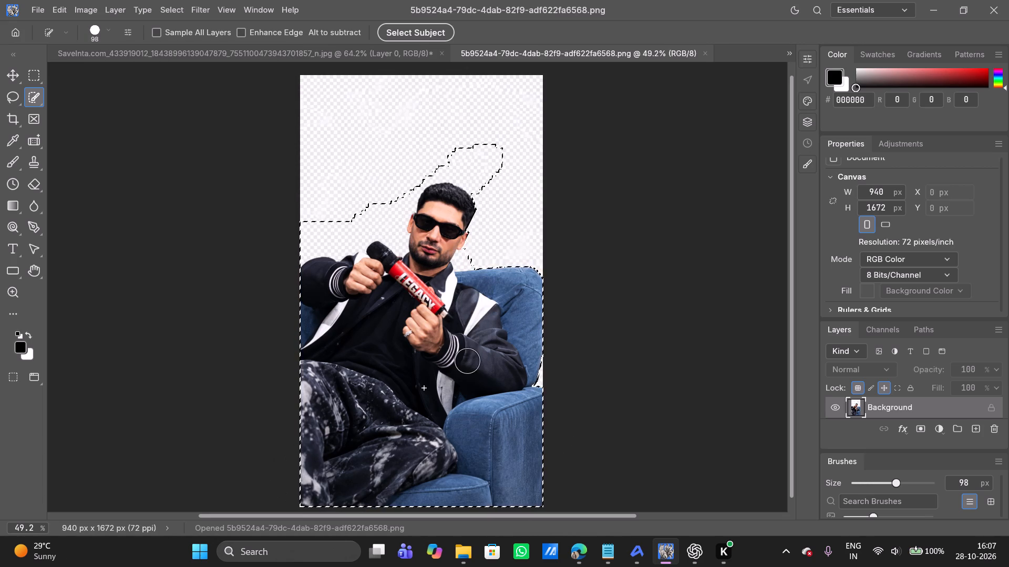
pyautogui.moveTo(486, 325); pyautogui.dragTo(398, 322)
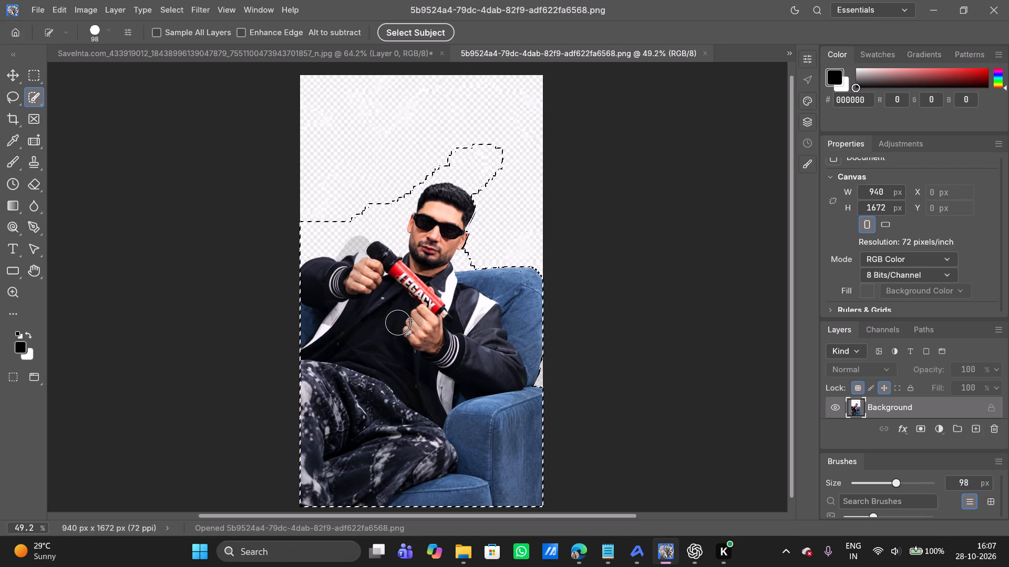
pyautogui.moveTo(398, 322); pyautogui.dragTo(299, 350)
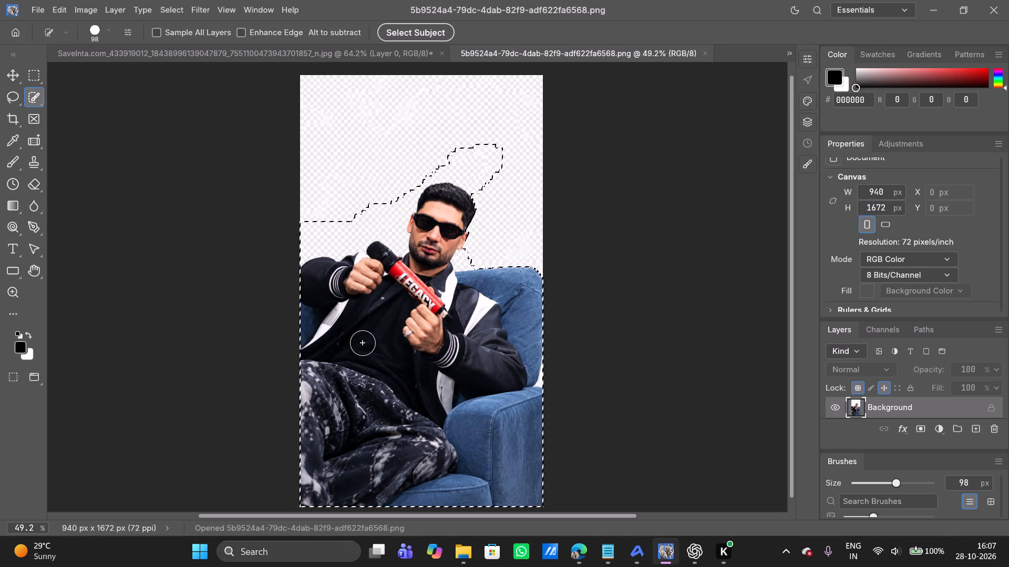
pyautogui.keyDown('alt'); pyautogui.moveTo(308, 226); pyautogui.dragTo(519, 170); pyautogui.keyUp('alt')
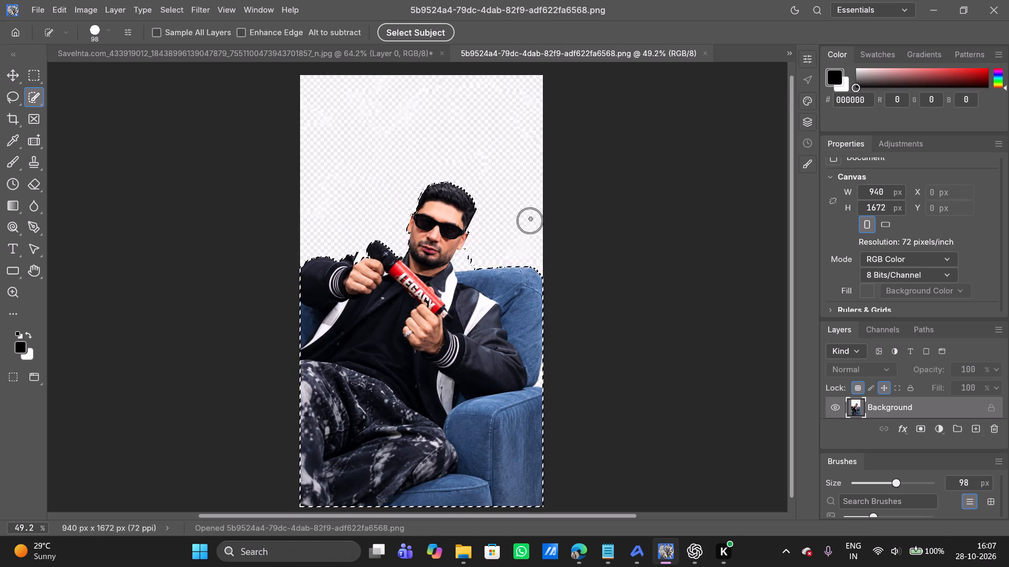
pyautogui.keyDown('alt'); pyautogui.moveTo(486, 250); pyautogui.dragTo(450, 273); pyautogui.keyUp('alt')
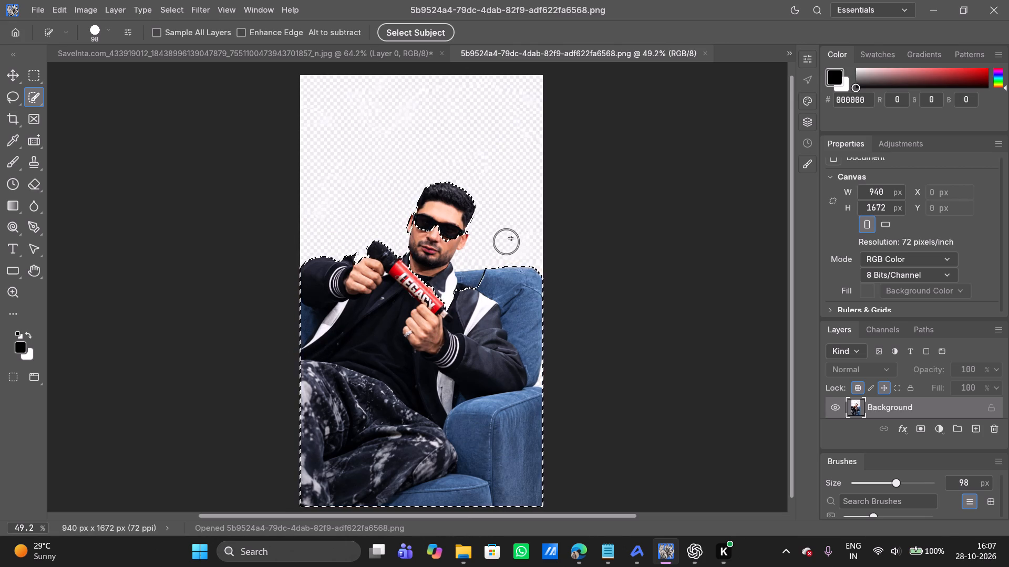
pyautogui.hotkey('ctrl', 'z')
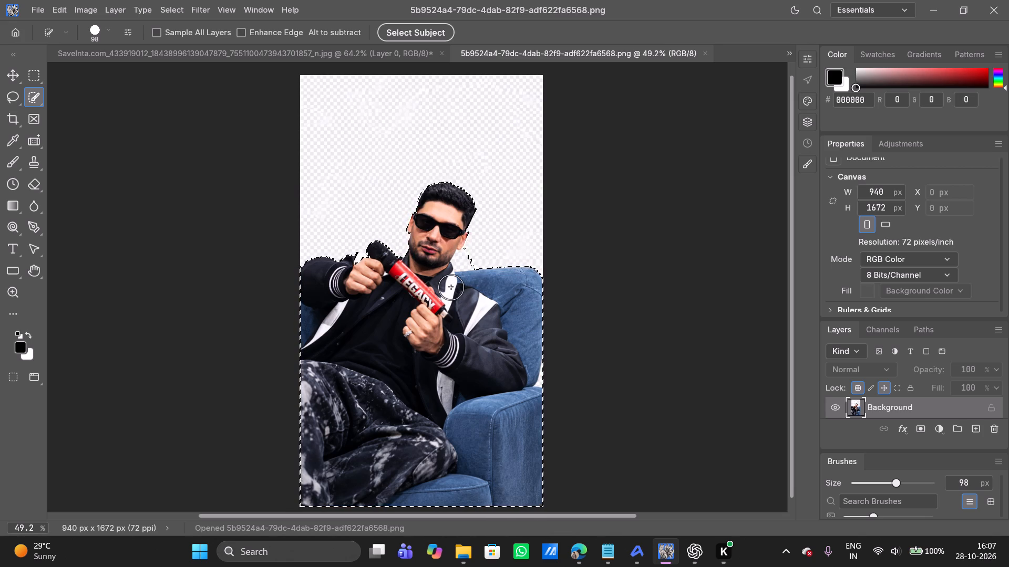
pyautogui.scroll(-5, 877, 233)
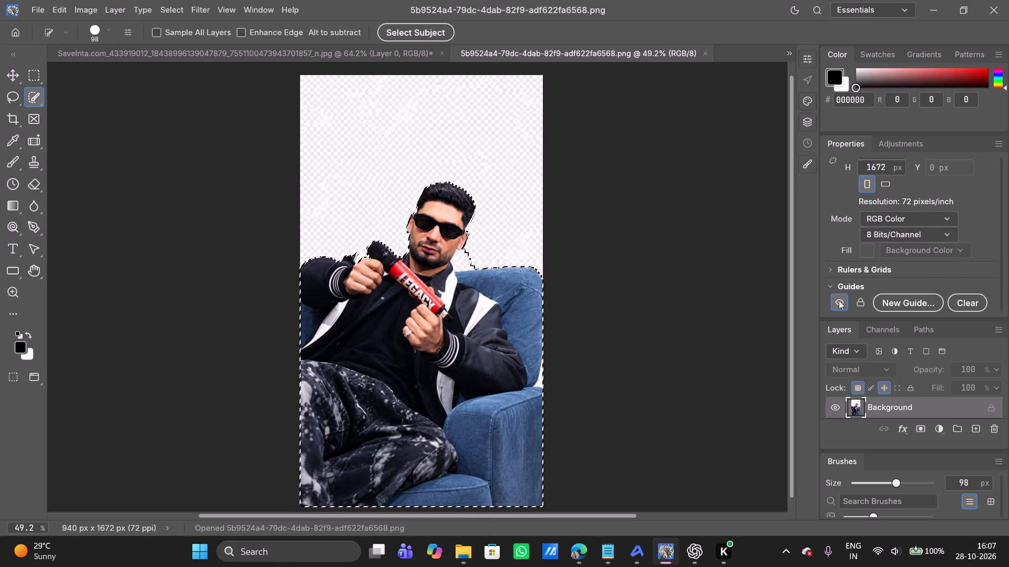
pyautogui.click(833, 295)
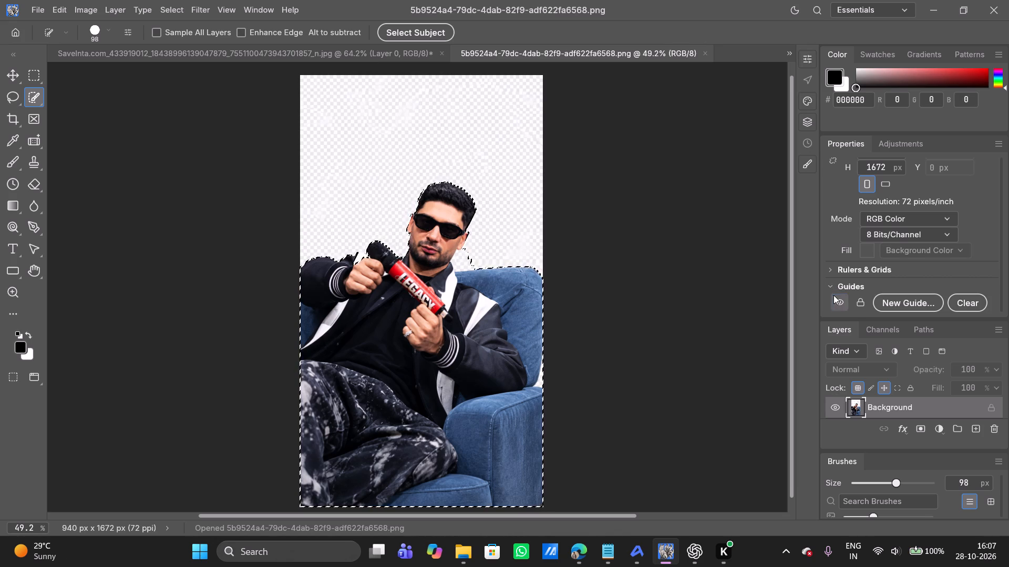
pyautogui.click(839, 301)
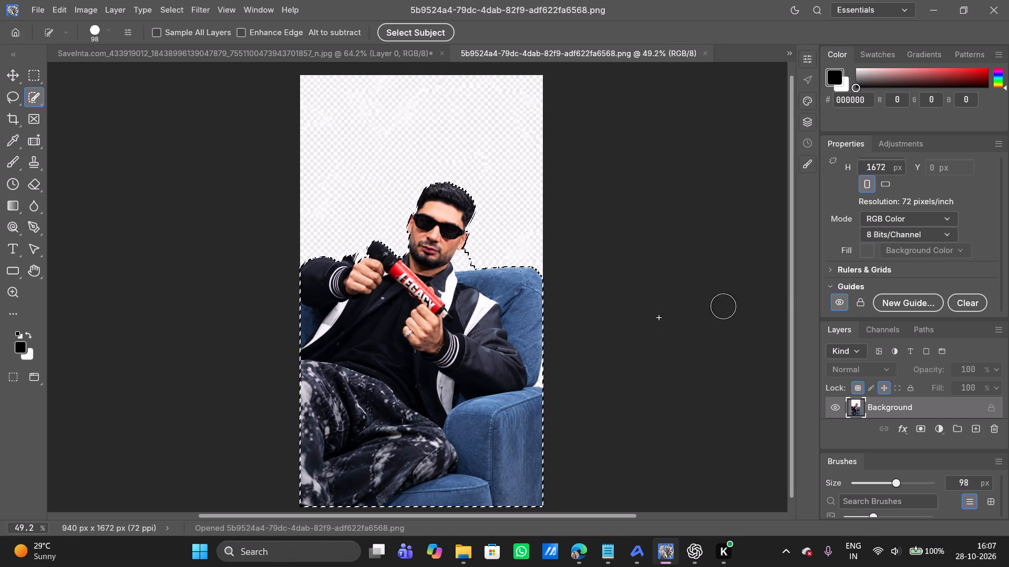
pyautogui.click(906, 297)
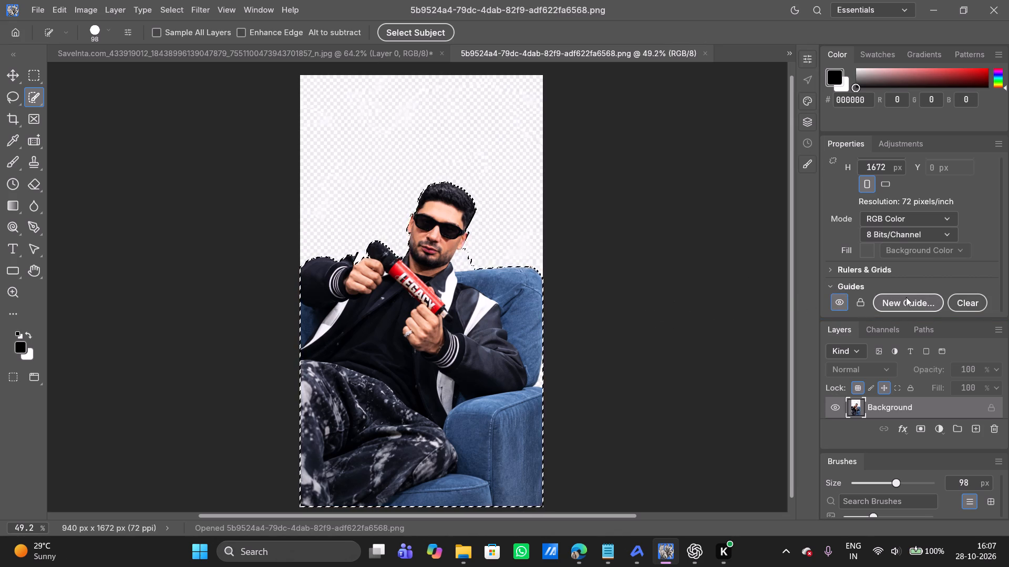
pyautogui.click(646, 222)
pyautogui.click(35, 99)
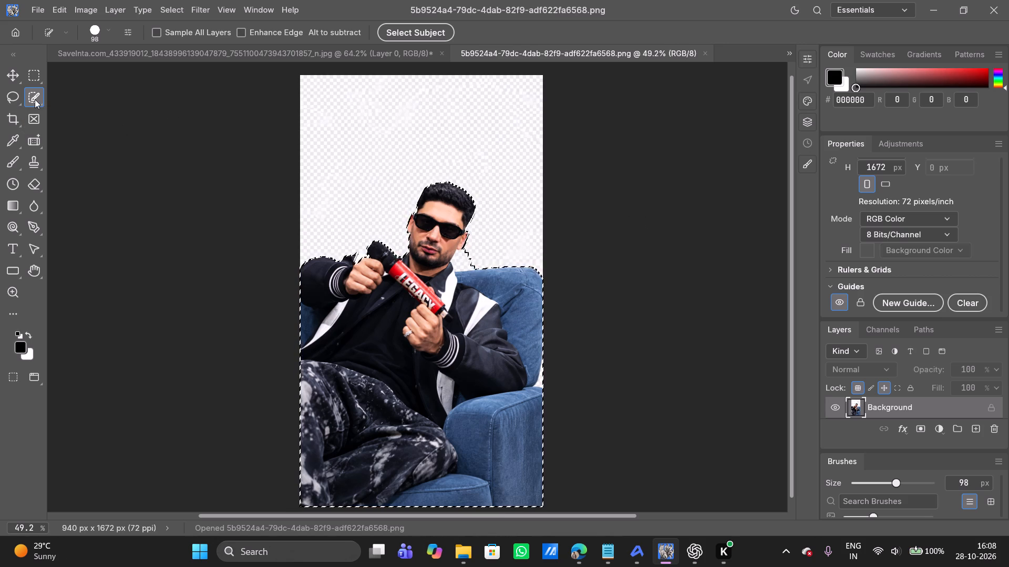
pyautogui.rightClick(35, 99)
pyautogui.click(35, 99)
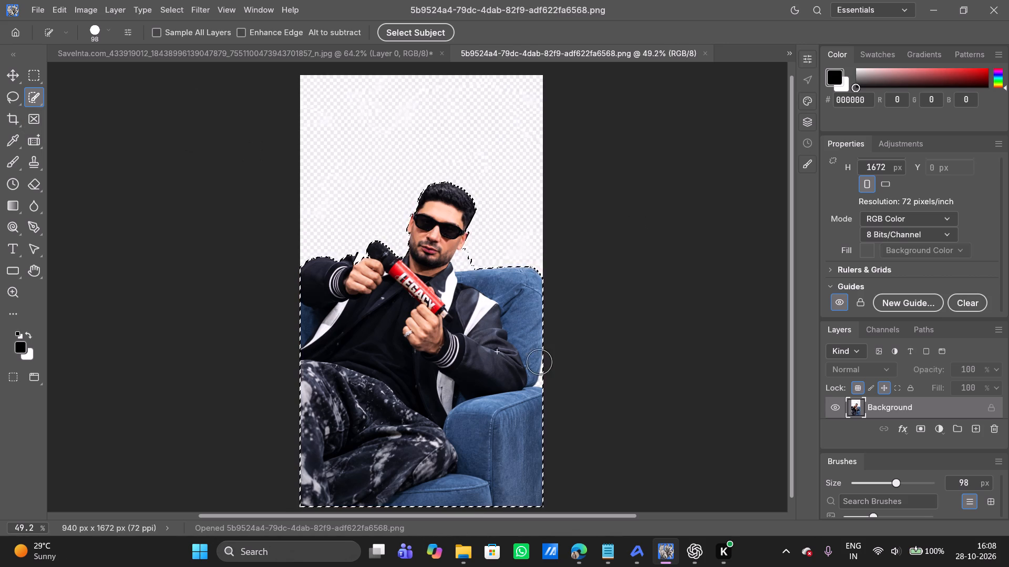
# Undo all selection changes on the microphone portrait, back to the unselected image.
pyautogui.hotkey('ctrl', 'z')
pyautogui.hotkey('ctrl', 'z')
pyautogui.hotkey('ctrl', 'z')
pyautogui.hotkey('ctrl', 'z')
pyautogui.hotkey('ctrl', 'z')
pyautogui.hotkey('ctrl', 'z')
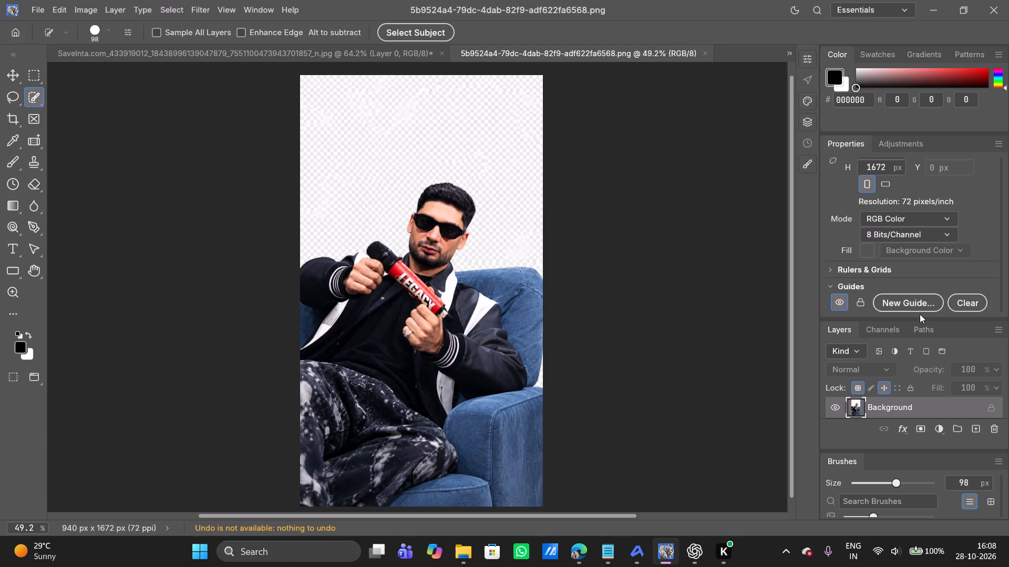
# Desaturate the Background layer of the microphone portrait to black and white.
pyautogui.click(113, 13)
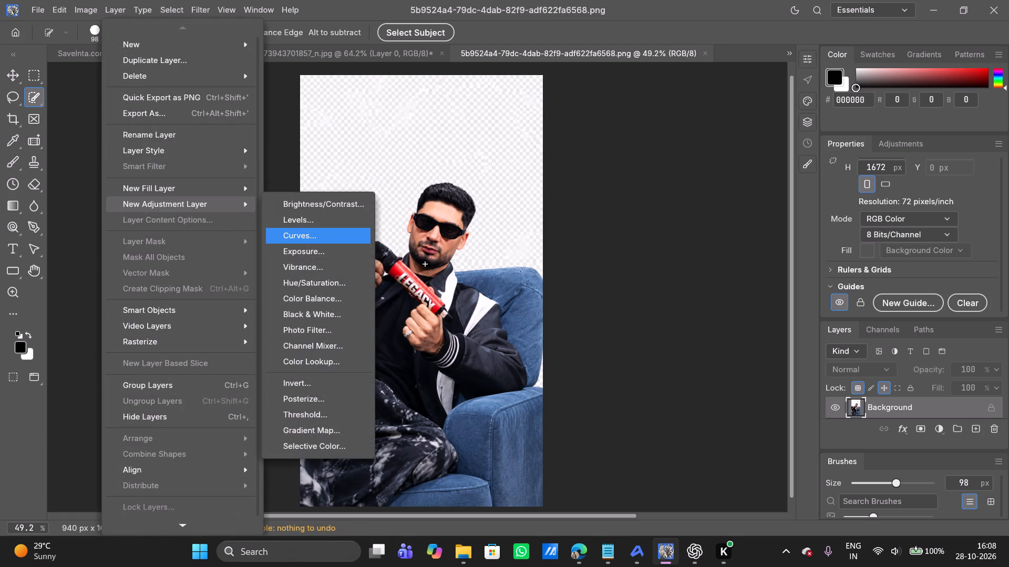
pyautogui.click(892, 407)
pyautogui.hotkey('ctrl', 'shift', 'u')
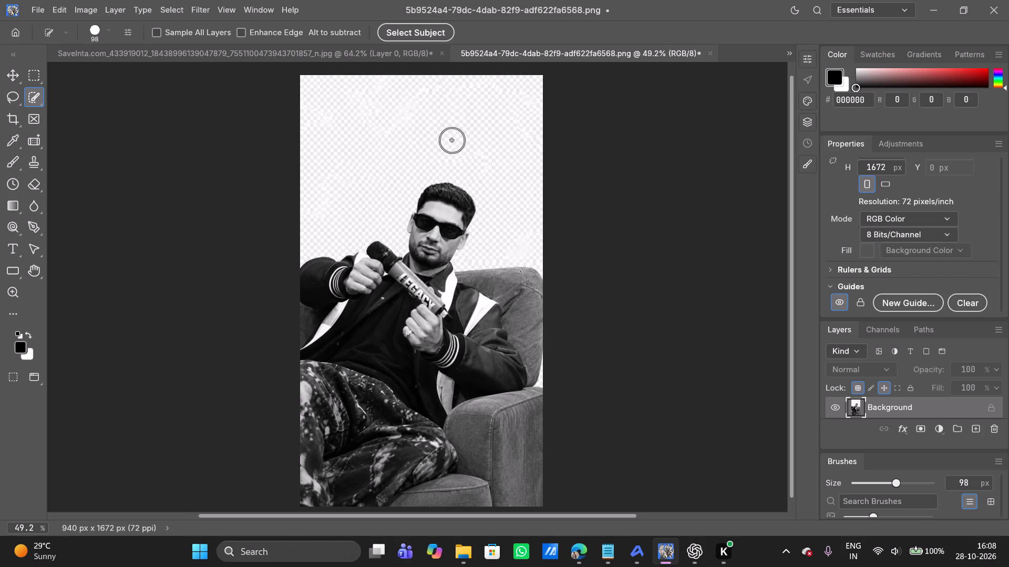
pyautogui.keyDown('alt'); pyautogui.scroll(2, 452, 140); pyautogui.keyUp('alt')
pyautogui.keyDown('alt'); pyautogui.scroll(-2, 452, 140); pyautogui.keyUp('alt')
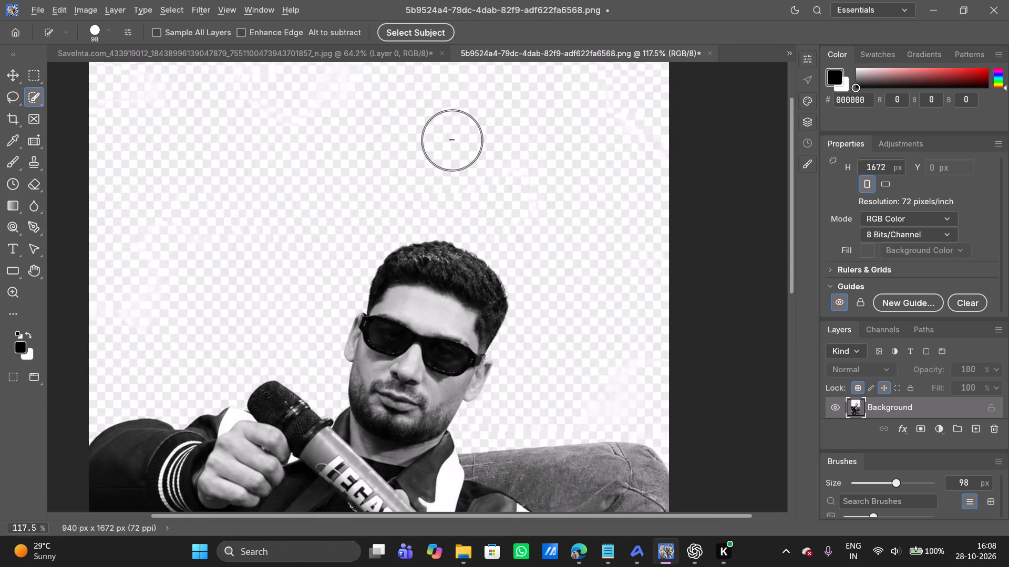
pyautogui.keyDown('alt'); pyautogui.scroll(-1, 452, 140); pyautogui.keyUp('alt')
pyautogui.scroll(-1, 433, 317)
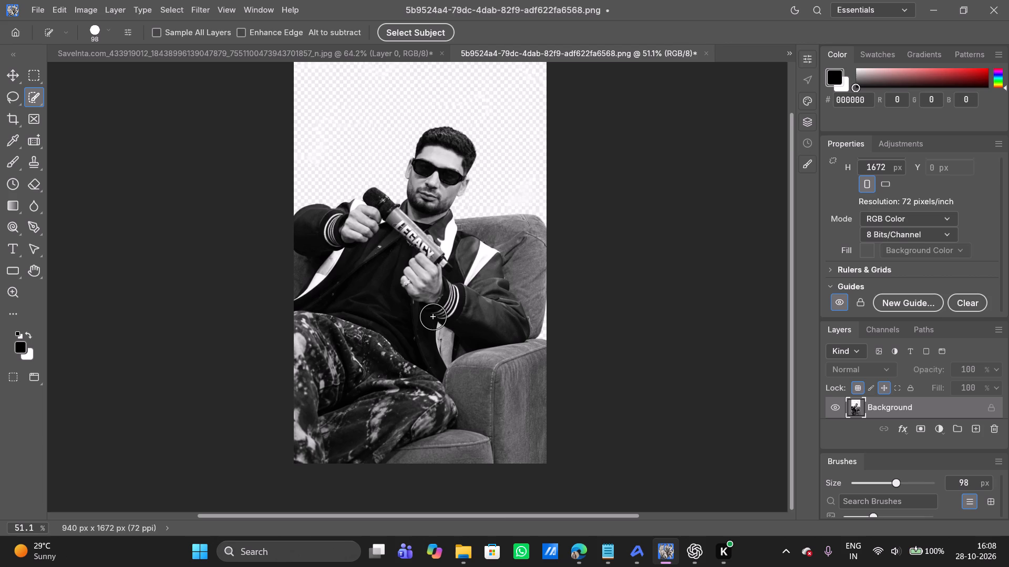
# Switch to File Explorer and preview the exported PNGs in the EditImages folder of SecondEdit, then return to the portrait.
pyautogui.click(470, 554)
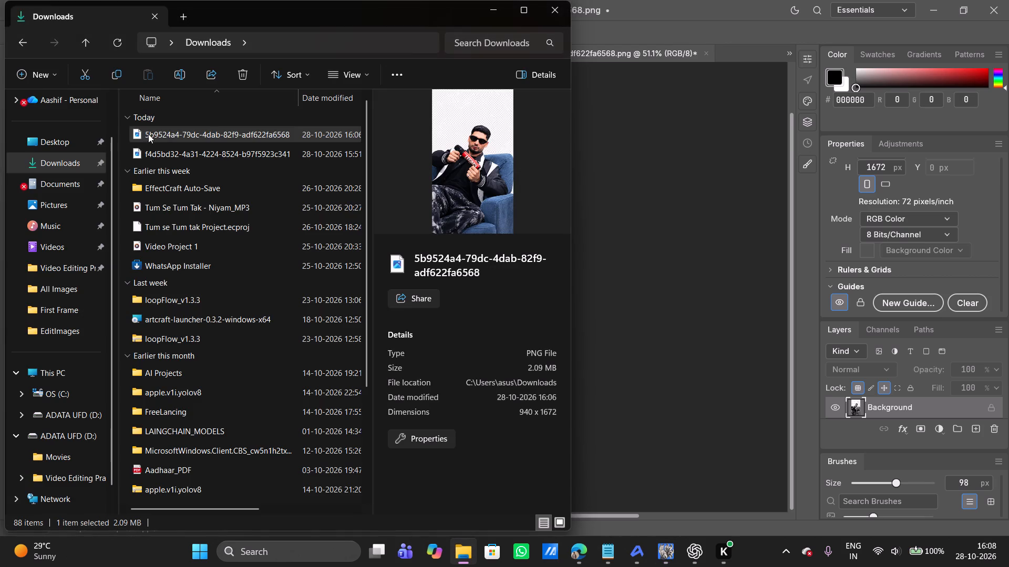
pyautogui.click(61, 482)
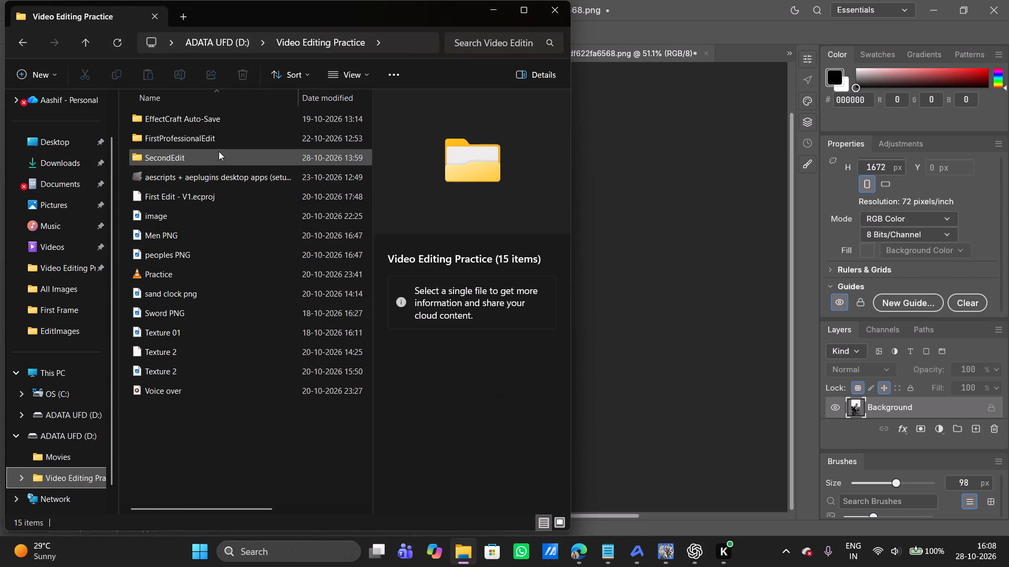
pyautogui.doubleClick(216, 153)
pyautogui.doubleClick(208, 123)
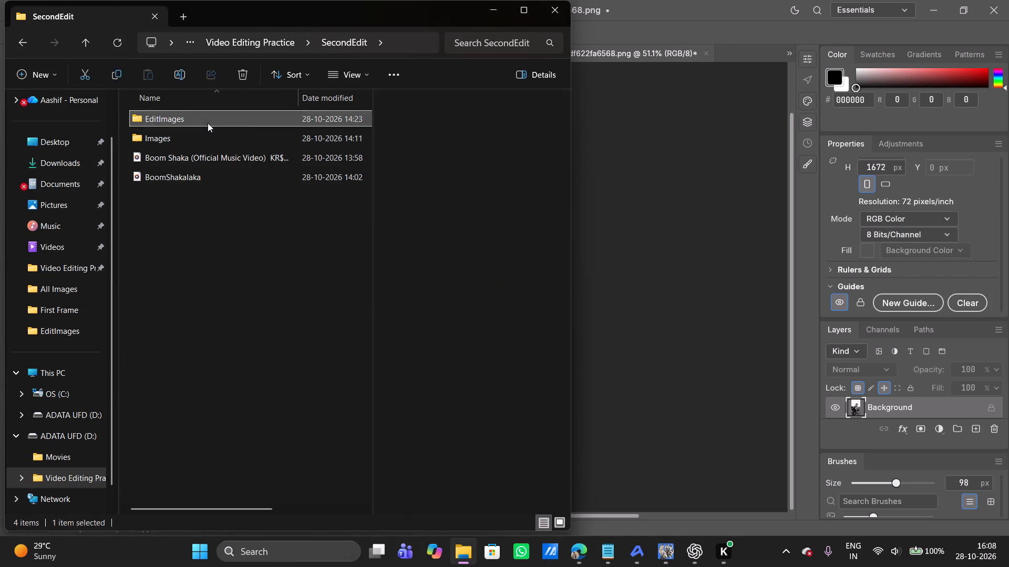
pyautogui.click(526, 5)
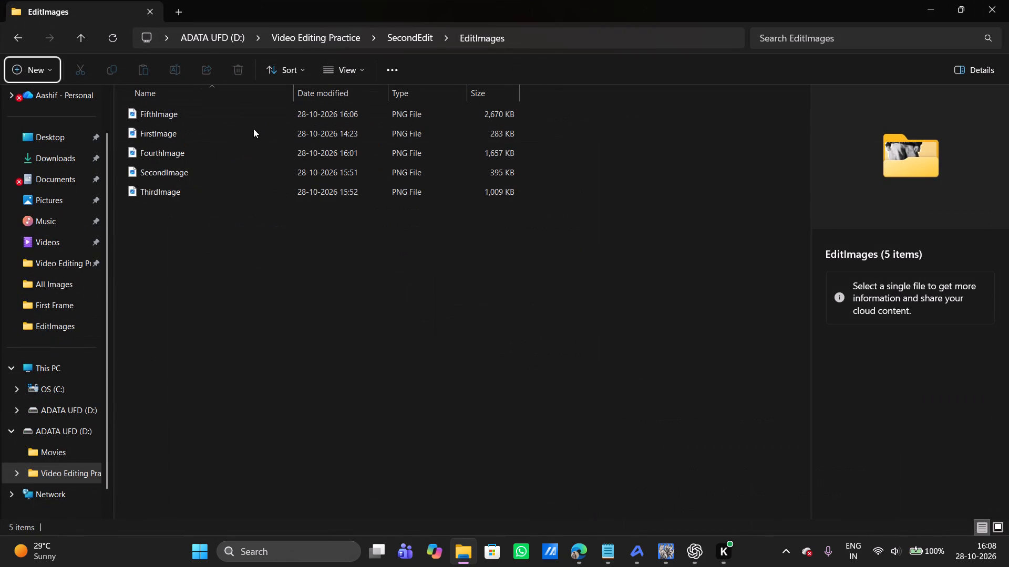
pyautogui.click(281, 116)
pyautogui.click(250, 131)
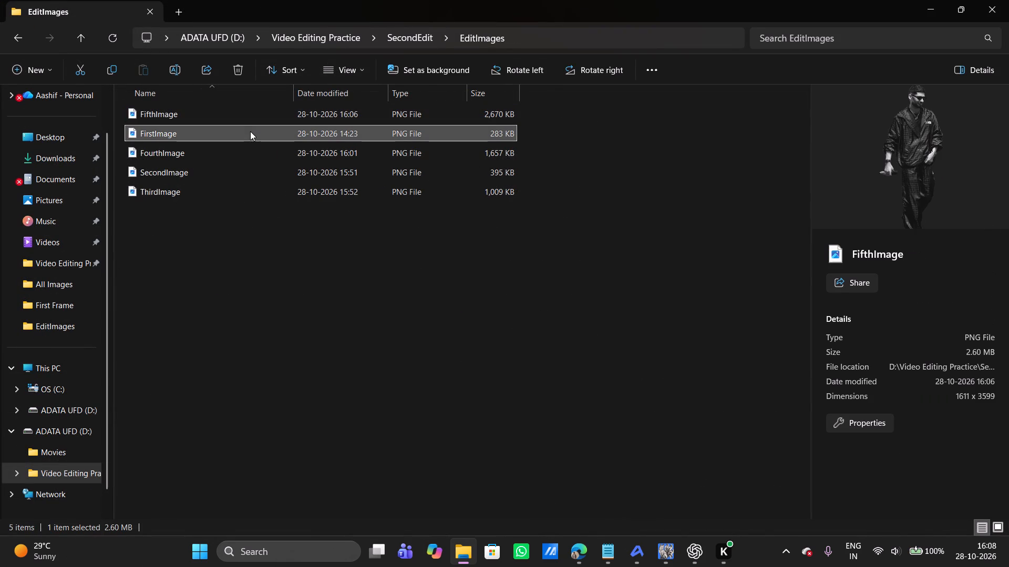
pyautogui.click(235, 154)
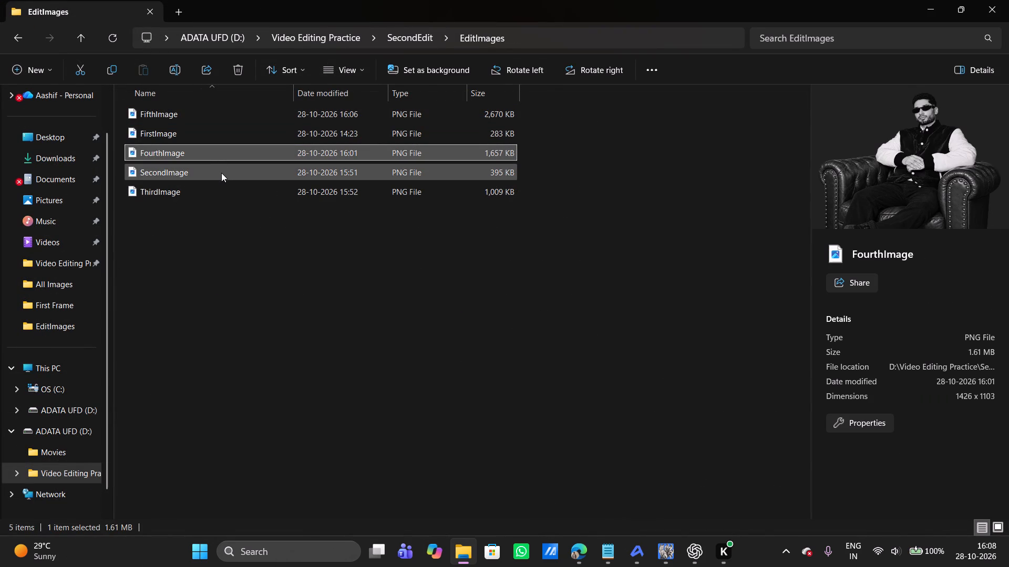
pyautogui.click(221, 173)
pyautogui.click(205, 195)
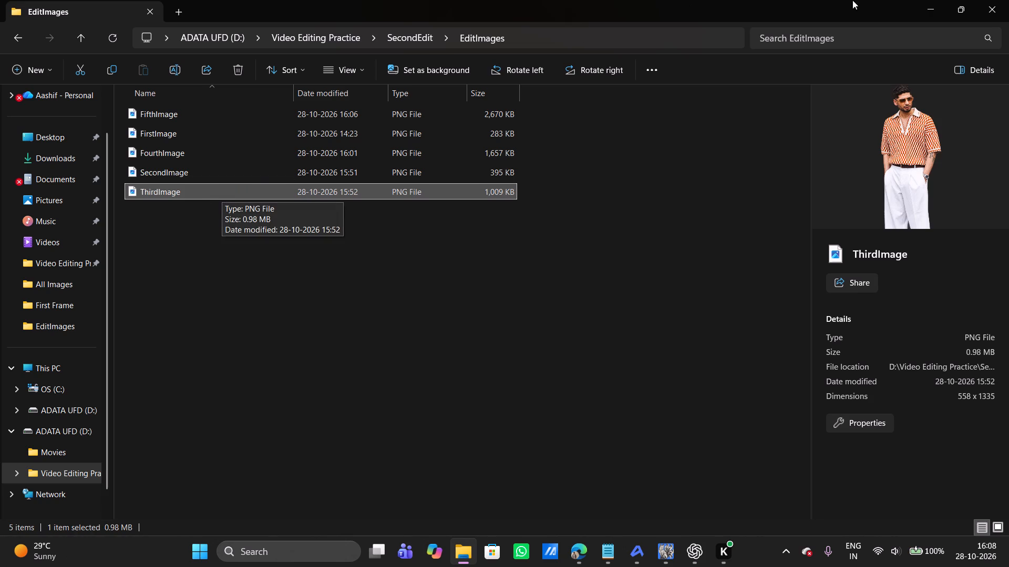
pyautogui.click(930, 0)
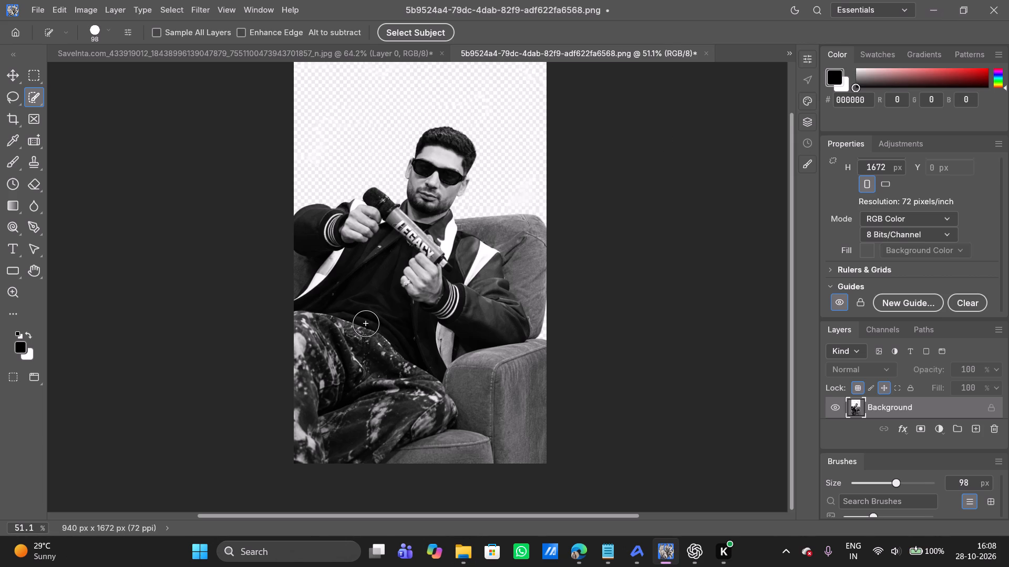
# Add a layer mask to the desaturated Background layer of the microphone portrait.
pyautogui.scroll(1, 464, 194)
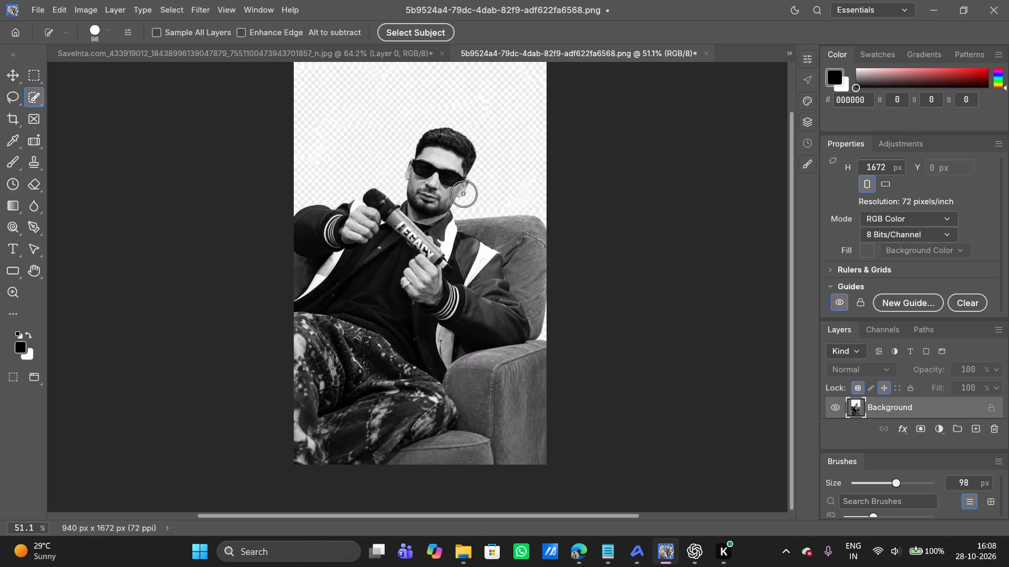
pyautogui.scroll(1, 464, 194)
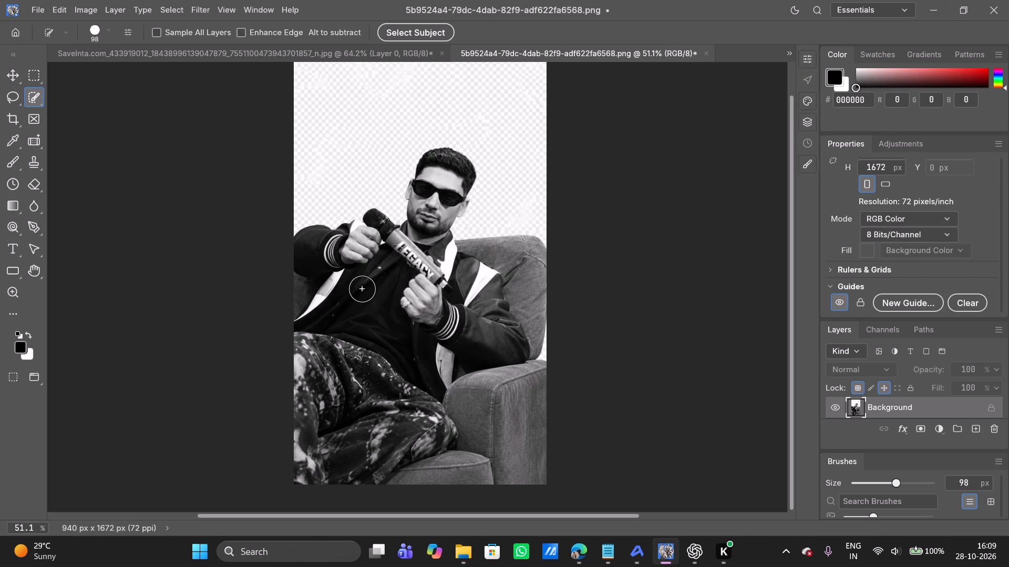
pyautogui.rightClick(872, 405)
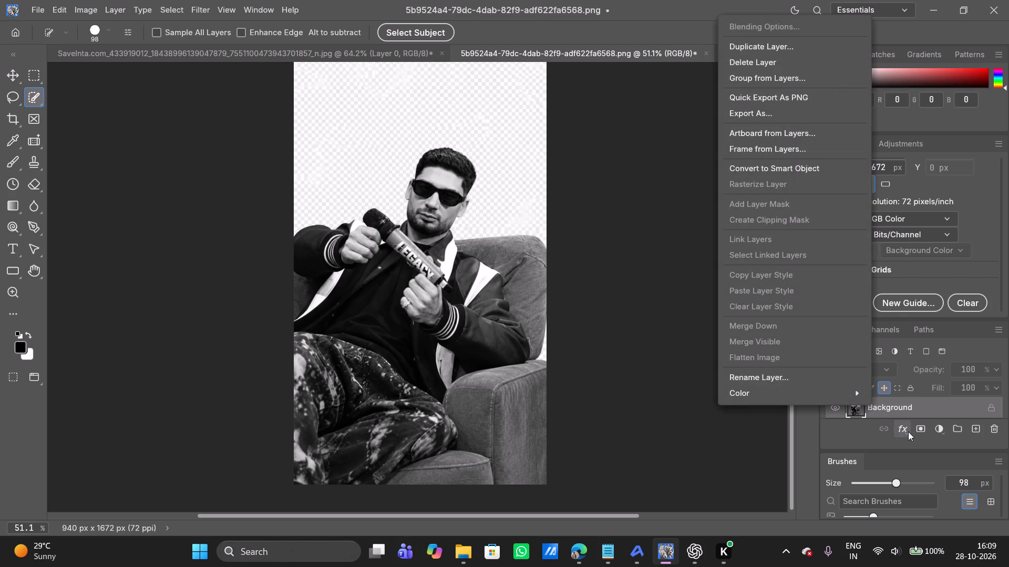
pyautogui.click(924, 429)
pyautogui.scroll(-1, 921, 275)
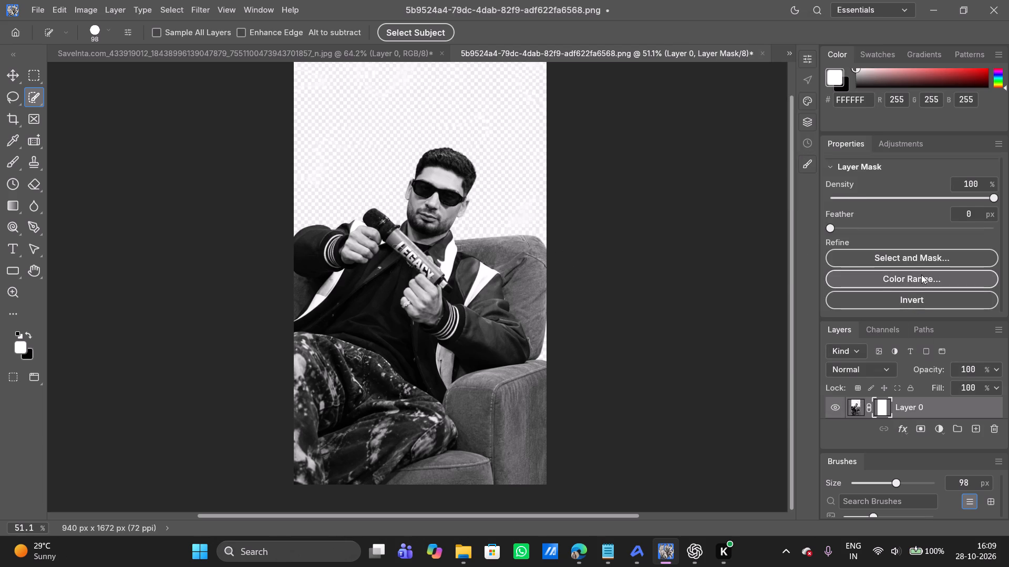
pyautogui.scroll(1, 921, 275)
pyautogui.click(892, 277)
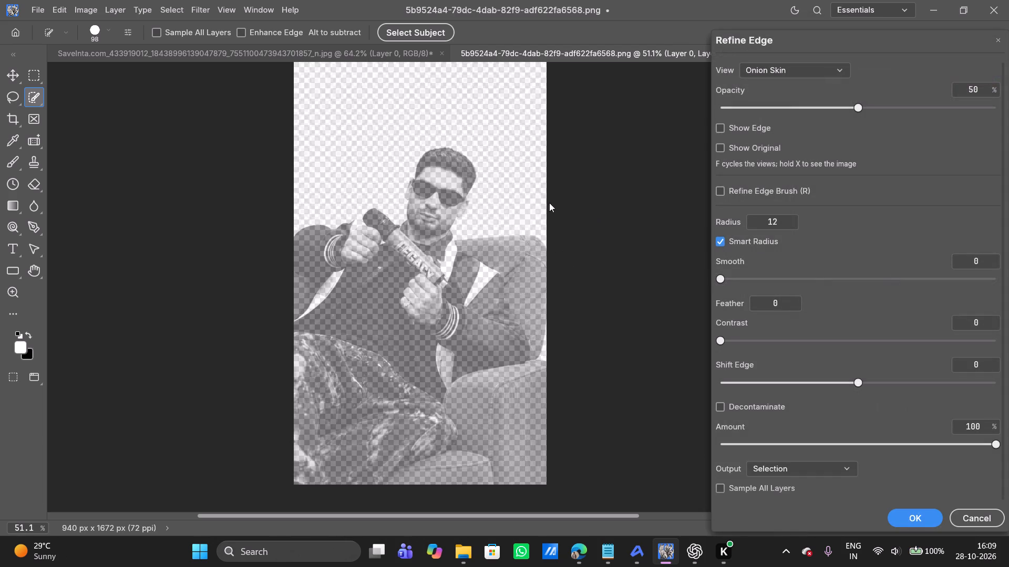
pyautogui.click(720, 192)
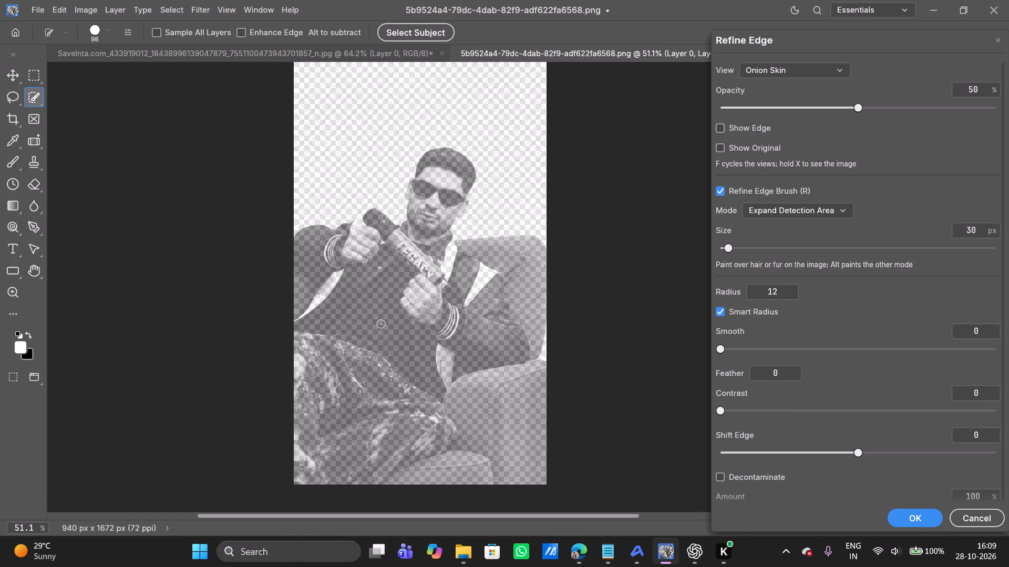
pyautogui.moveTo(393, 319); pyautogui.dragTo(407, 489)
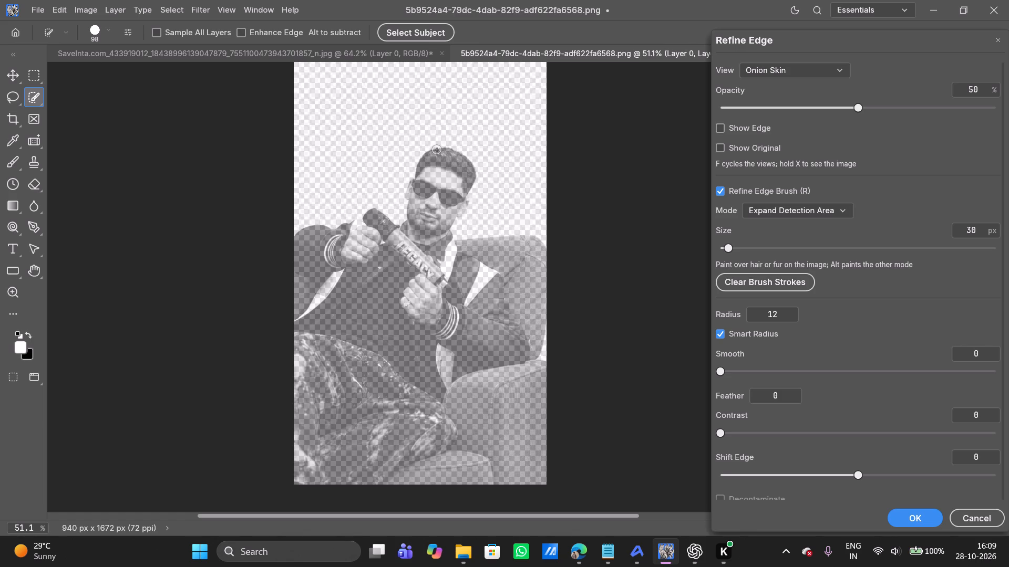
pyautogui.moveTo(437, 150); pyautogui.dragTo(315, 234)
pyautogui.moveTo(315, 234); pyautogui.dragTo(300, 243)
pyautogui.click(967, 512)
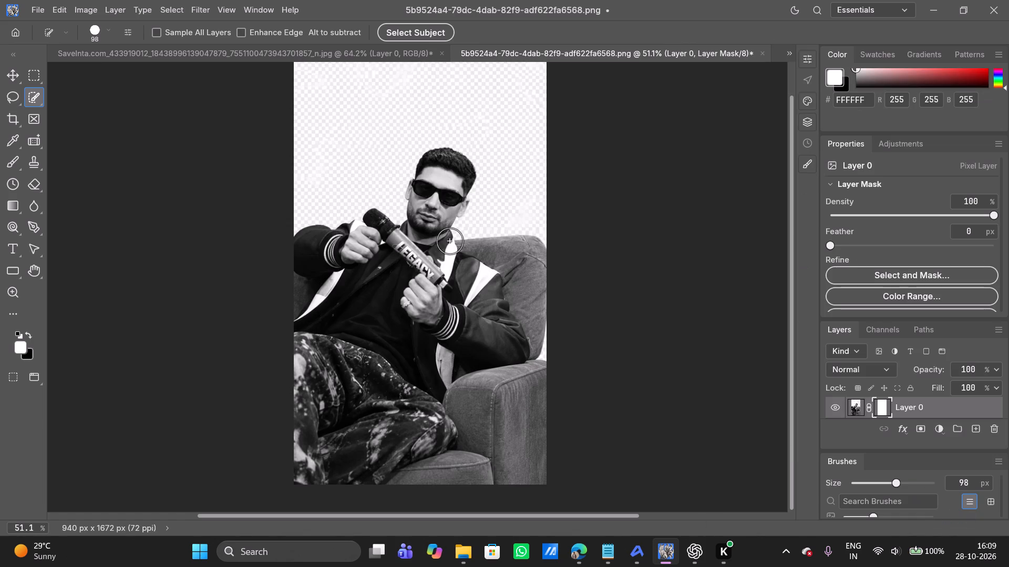
# Select the man's jacket, trousers and microphone together with the armchair using the Quick Selection Tool.
pyautogui.rightClick(34, 98)
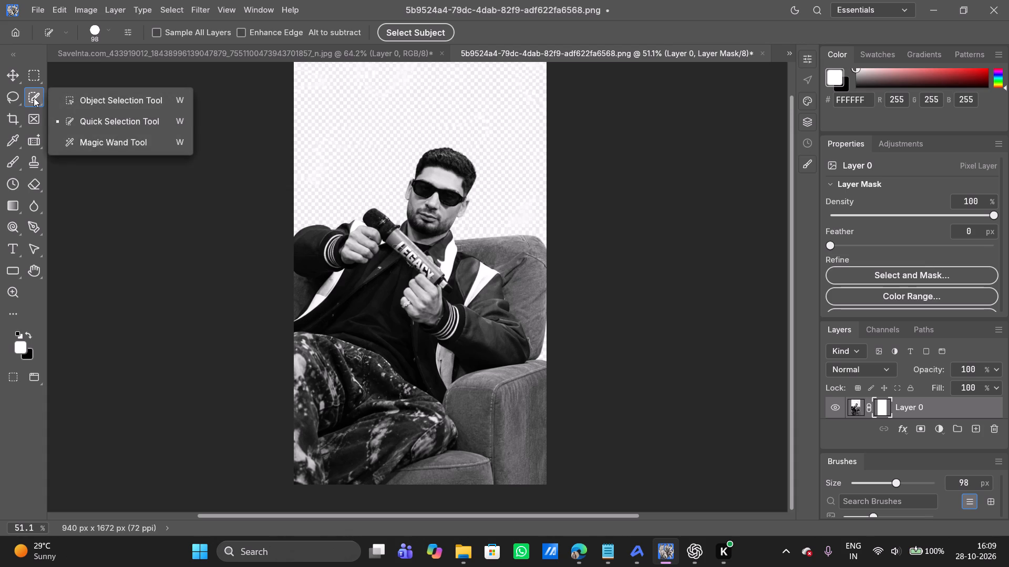
pyautogui.click(118, 125)
pyautogui.moveTo(403, 293); pyautogui.dragTo(424, 454)
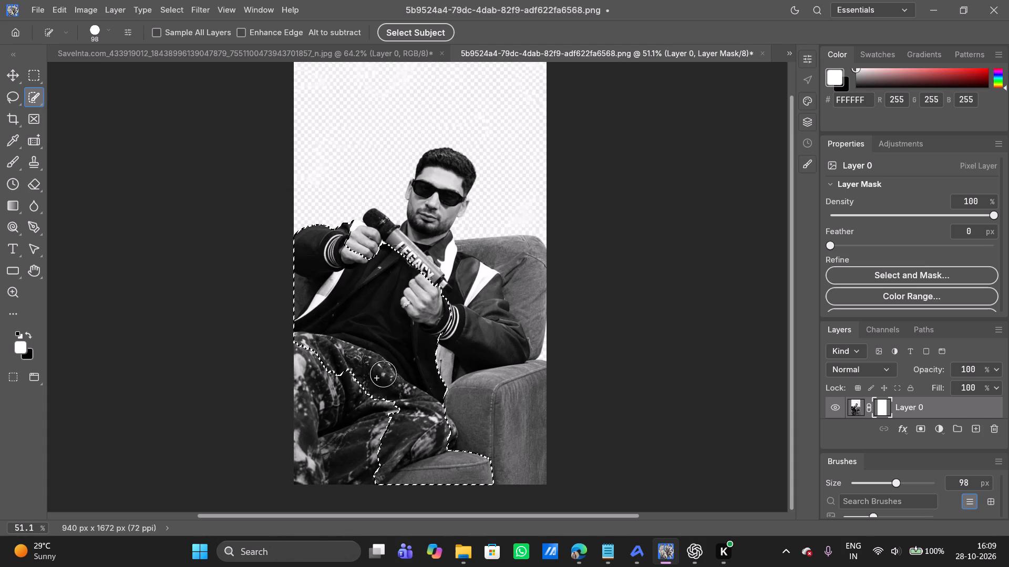
pyautogui.moveTo(347, 352); pyautogui.dragTo(349, 506)
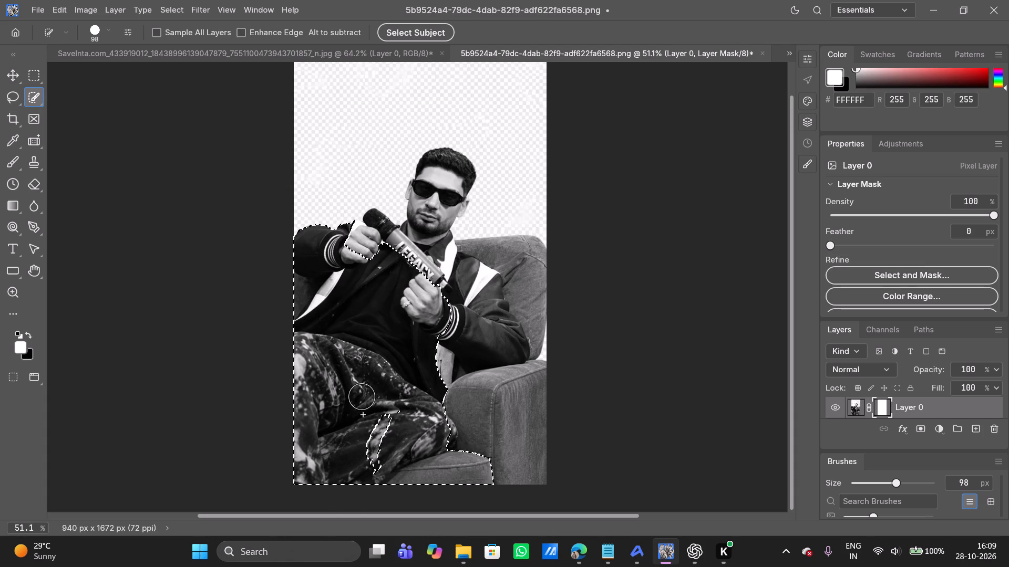
pyautogui.moveTo(369, 359); pyautogui.dragTo(499, 343)
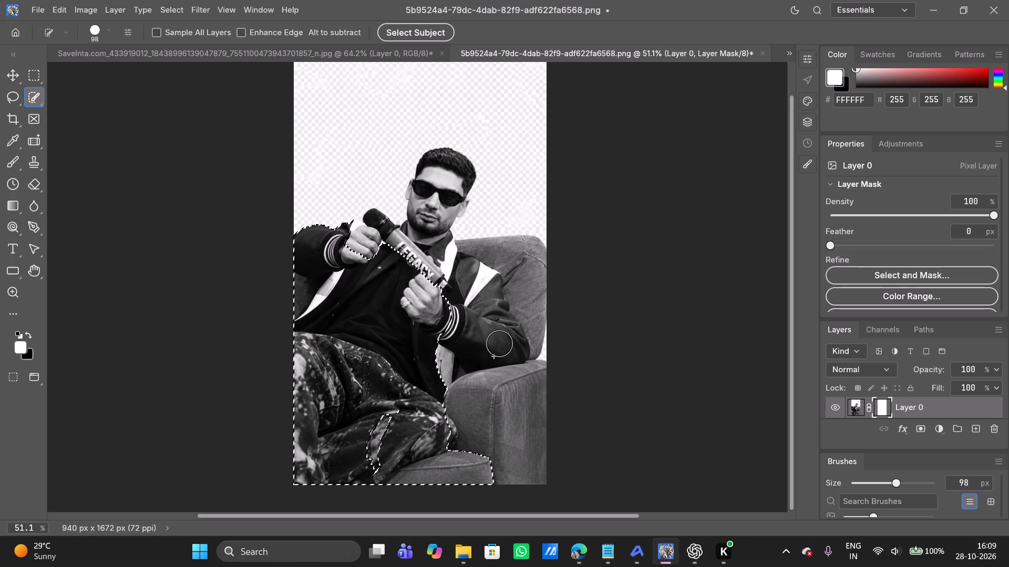
pyautogui.moveTo(499, 343); pyautogui.dragTo(449, 305)
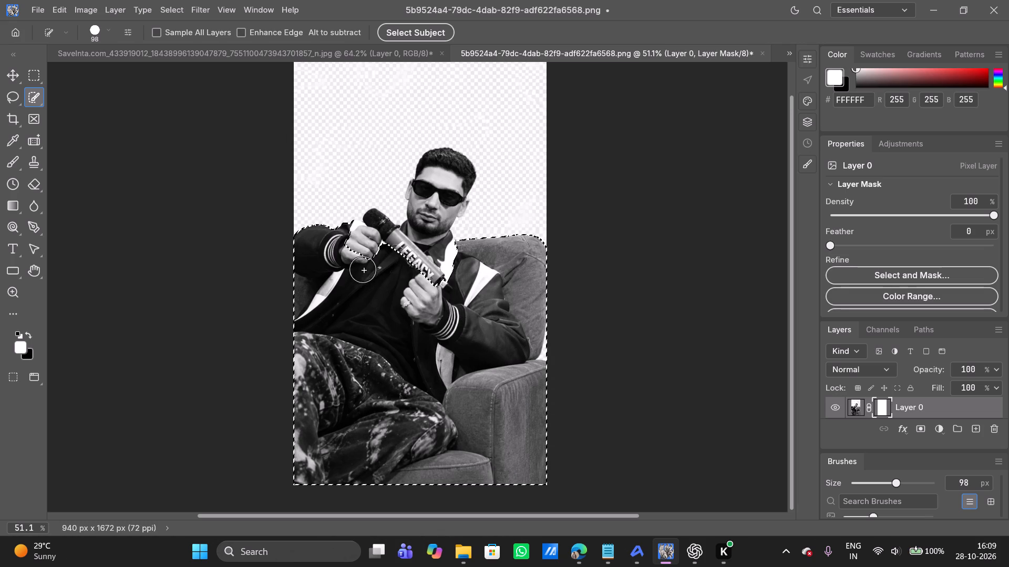
pyautogui.moveTo(358, 258); pyautogui.dragTo(454, 272)
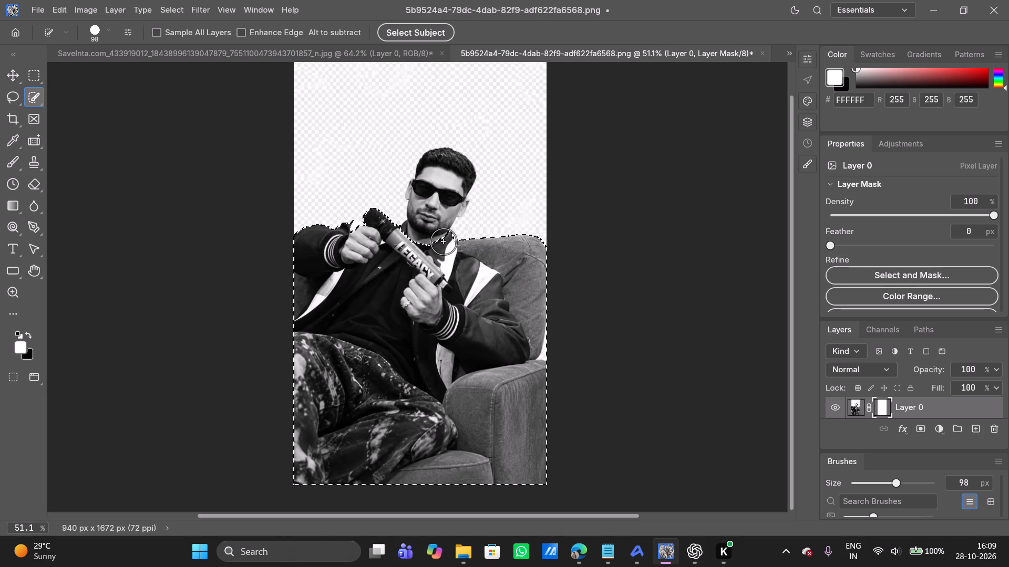
# Add the man's face, beard, neck and the fist holding the microphone to the quick selection.
pyautogui.keyDown('alt'); pyautogui.scroll(3, 444, 241); pyautogui.keyUp('alt')
pyautogui.scroll(1, 388, 250)
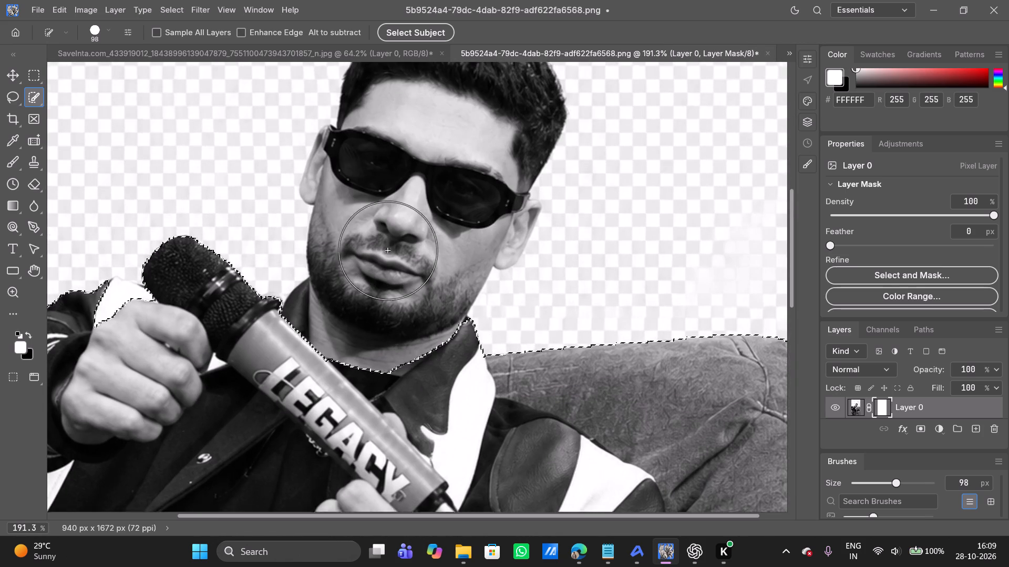
pyautogui.scroll(2, 388, 250)
pyautogui.click(418, 239)
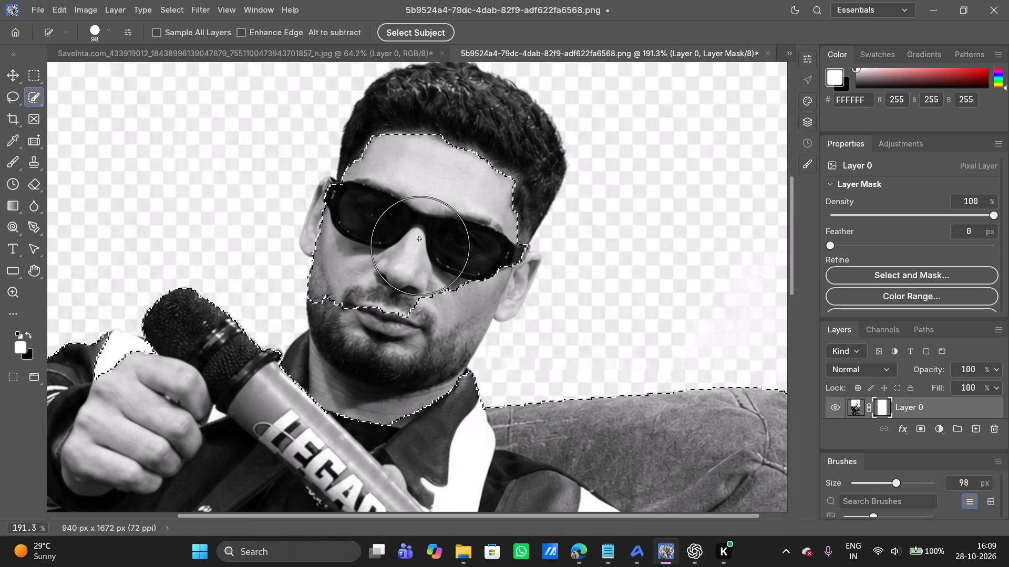
pyautogui.moveTo(420, 247); pyautogui.dragTo(393, 338)
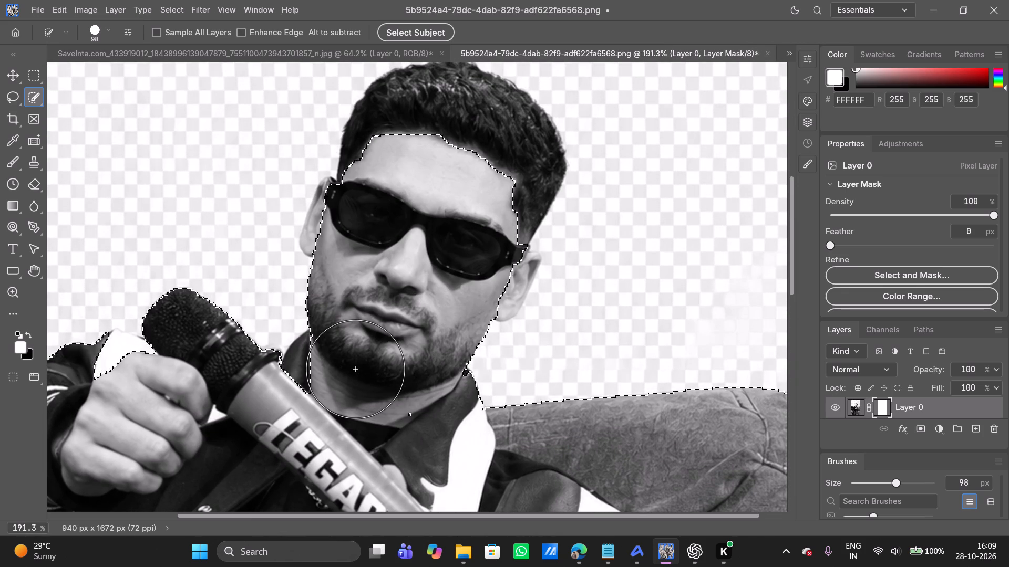
pyautogui.click(339, 406)
pyautogui.hscroll(3, 305, 414)
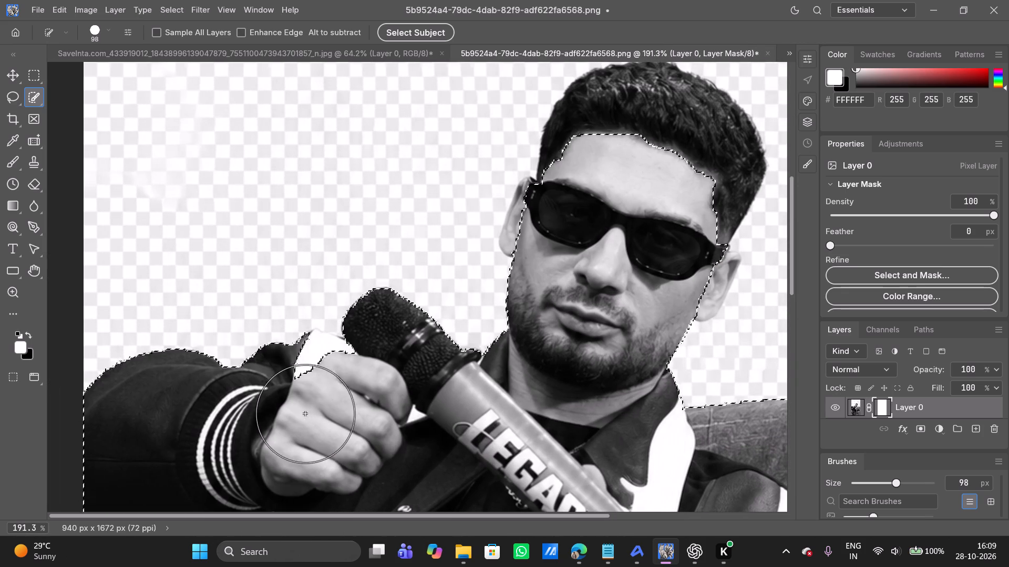
pyautogui.click(290, 414)
# Extend the quick selection over the man's hair and both ears.
pyautogui.hscroll(-1, 401, 424)
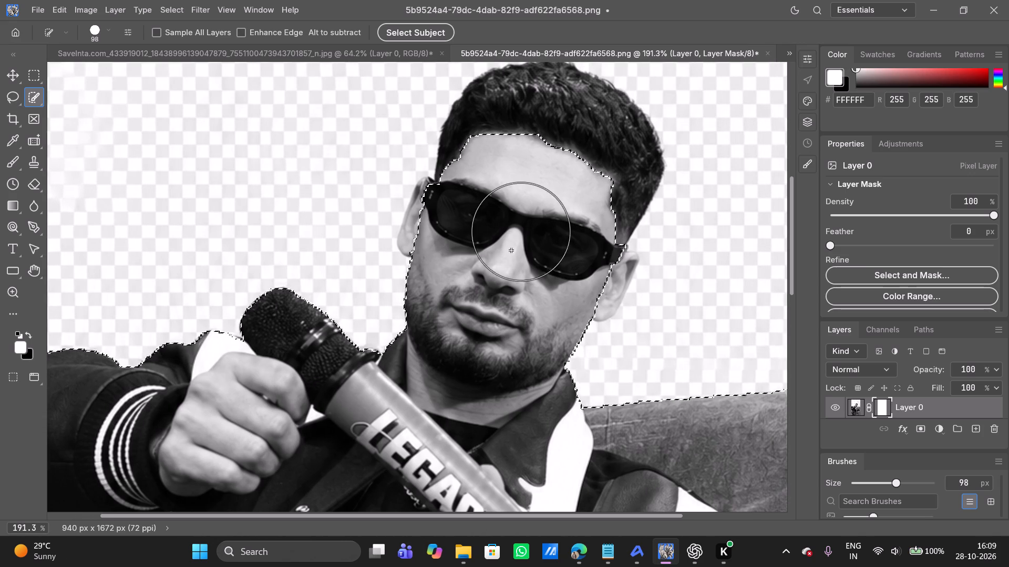
pyautogui.click(529, 183)
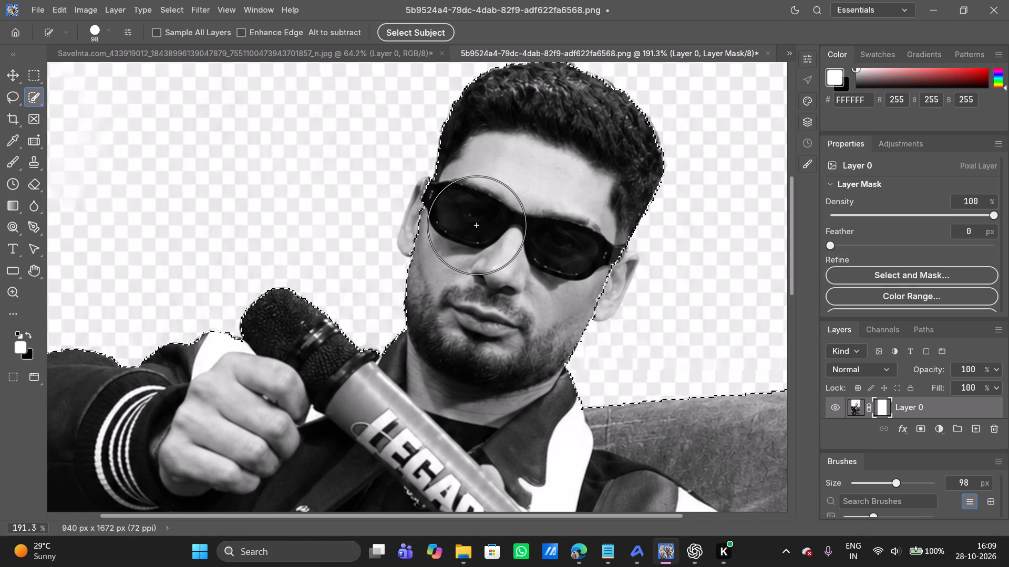
pyautogui.click(477, 225)
pyautogui.click(568, 249)
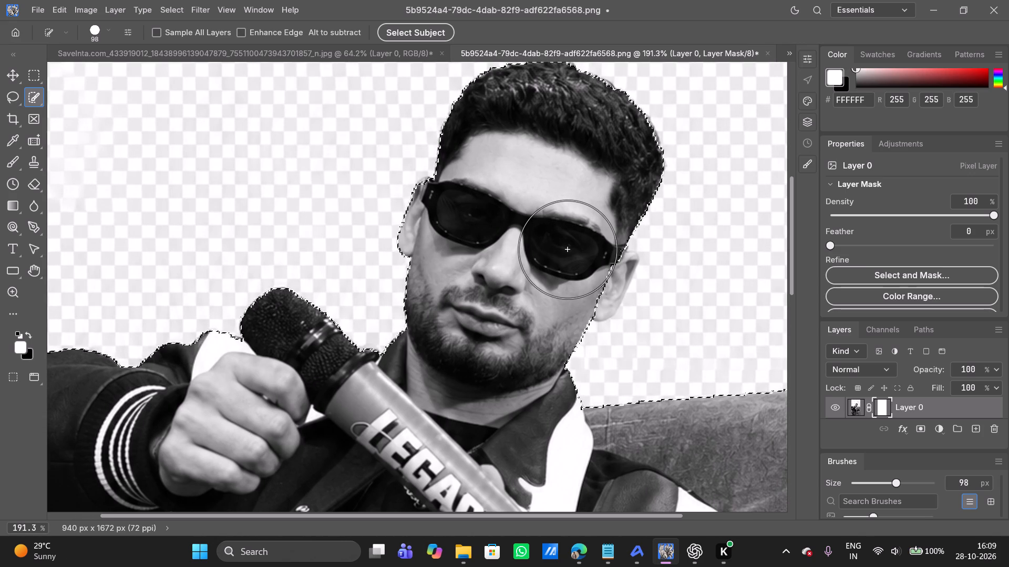
pyautogui.click(559, 260)
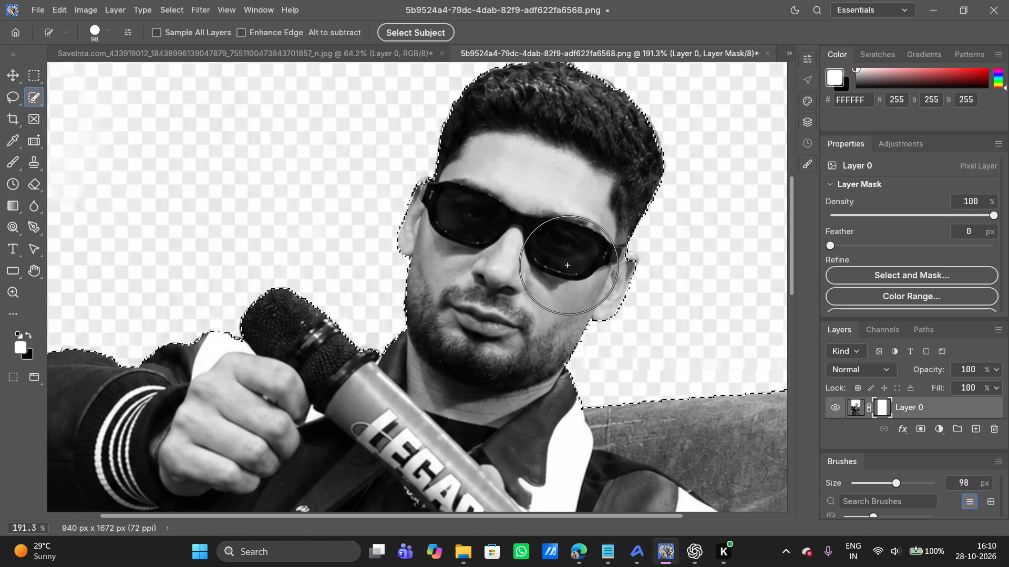
pyautogui.click(569, 265)
# Subtract the background gap between the armchair's backrest and armrest from the selection, keeping the armrest selected.
pyautogui.hscroll(-1, 569, 265)
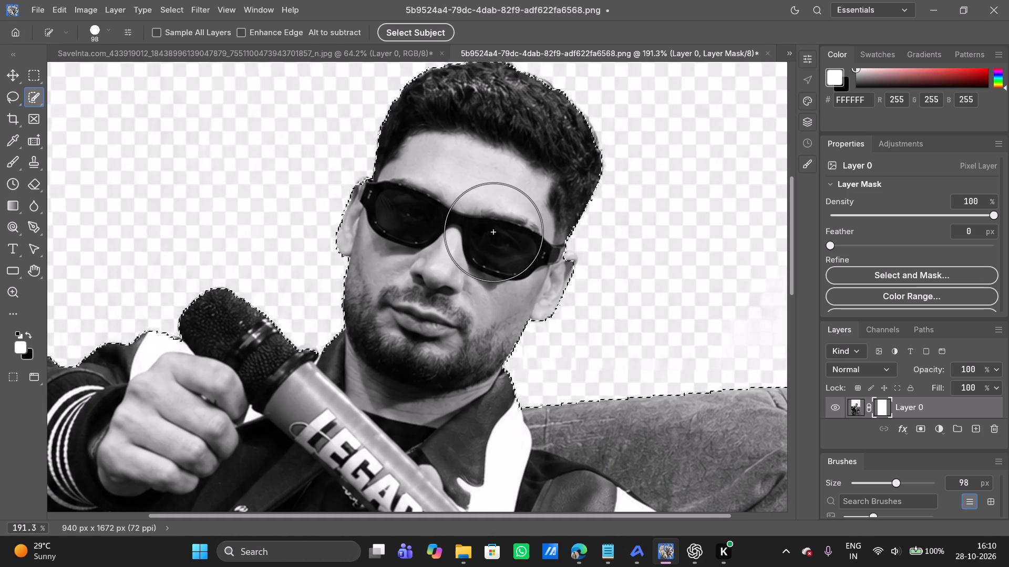
pyautogui.scroll(-2, 493, 232)
pyautogui.hscroll(-9, 493, 232)
pyautogui.scroll(-4, 493, 232)
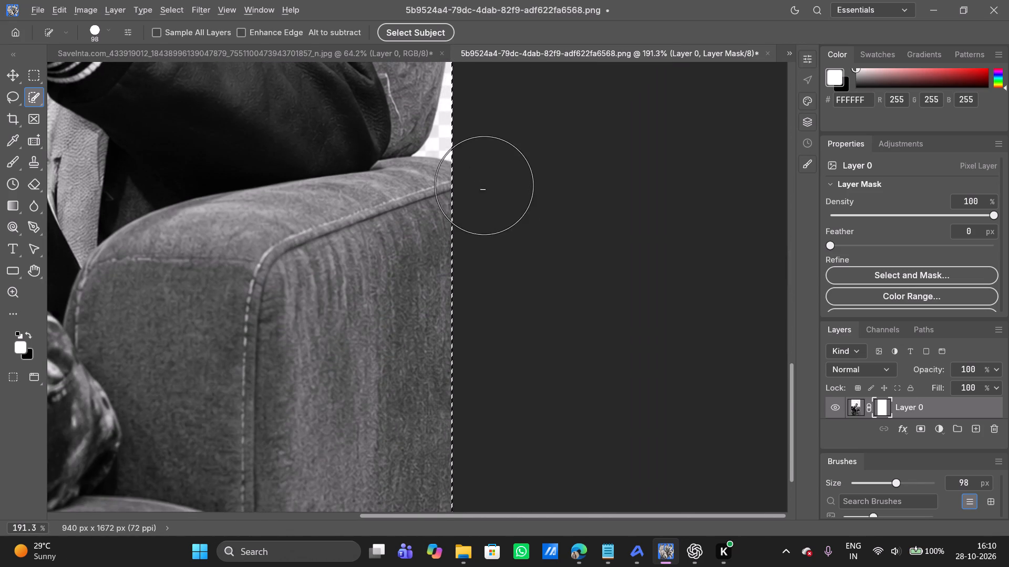
pyautogui.keyDown('alt'); pyautogui.click(484, 134); pyautogui.keyUp('alt')
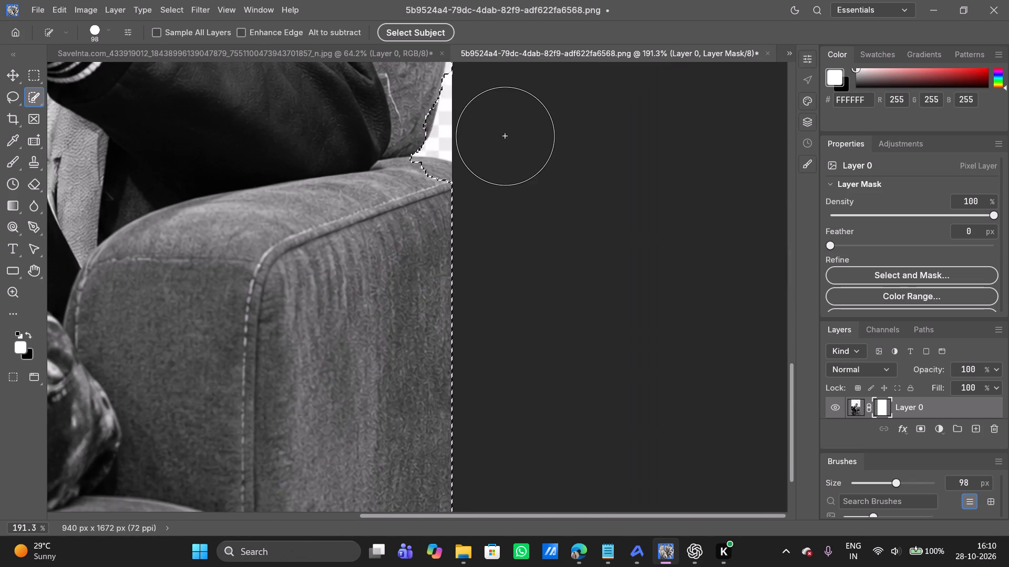
pyautogui.scroll(1, 505, 136)
pyautogui.keyDown('alt'); pyautogui.click(393, 382); pyautogui.keyUp('alt')
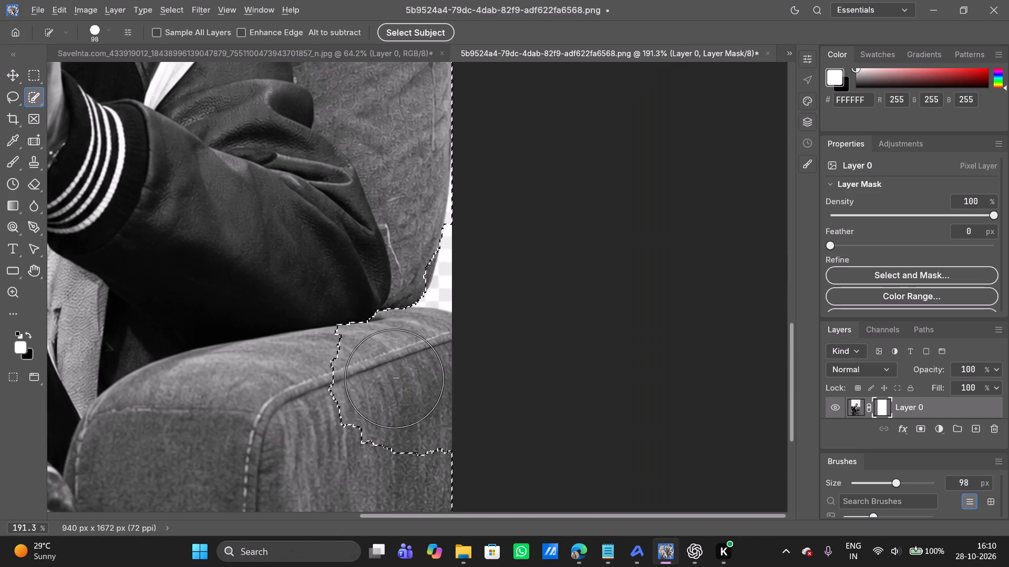
pyautogui.click(382, 400)
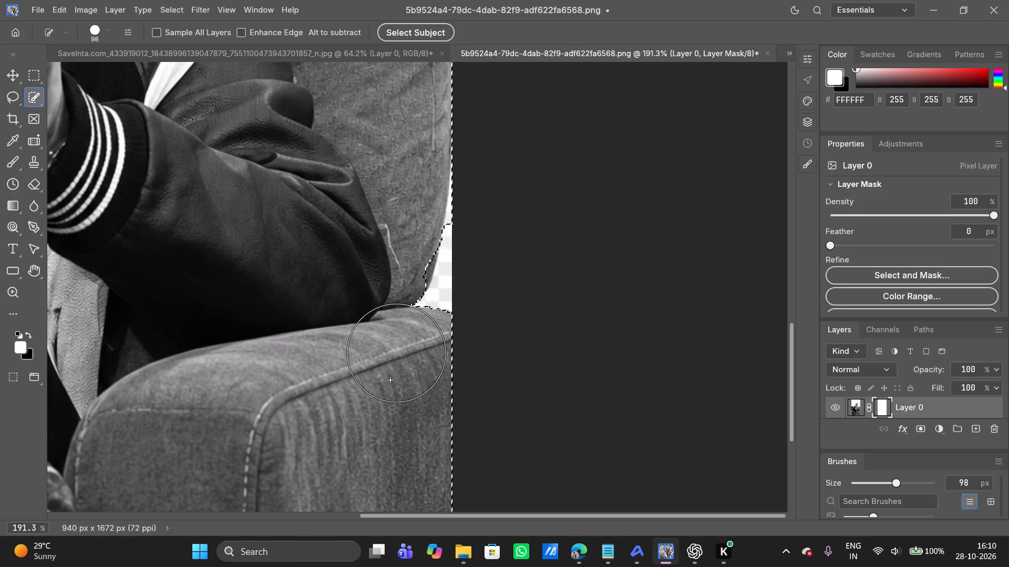
pyautogui.keyDown('alt'); pyautogui.click(503, 197); pyautogui.keyUp('alt')
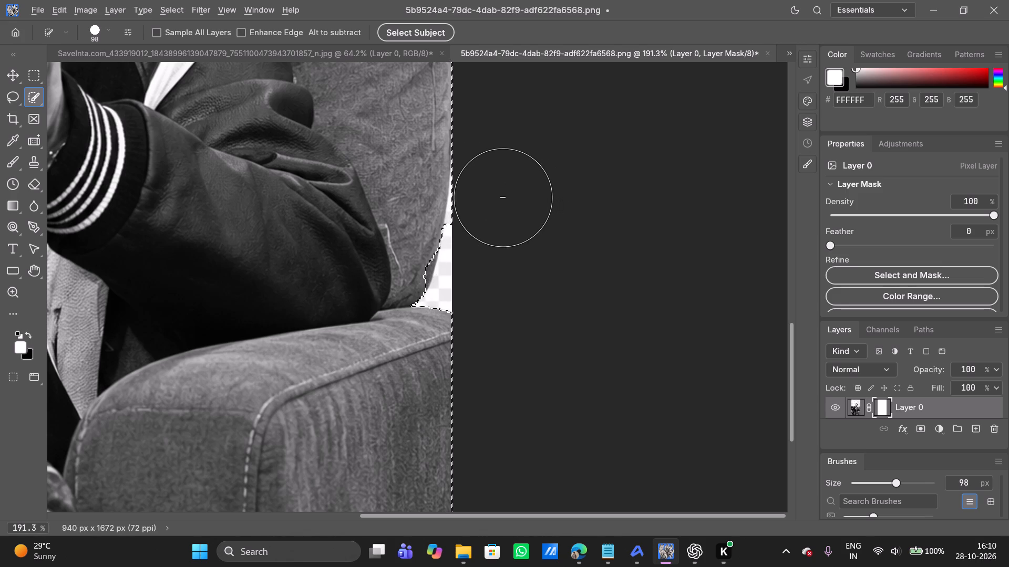
pyautogui.keyDown('alt'); pyautogui.click(498, 195); pyautogui.keyUp('alt')
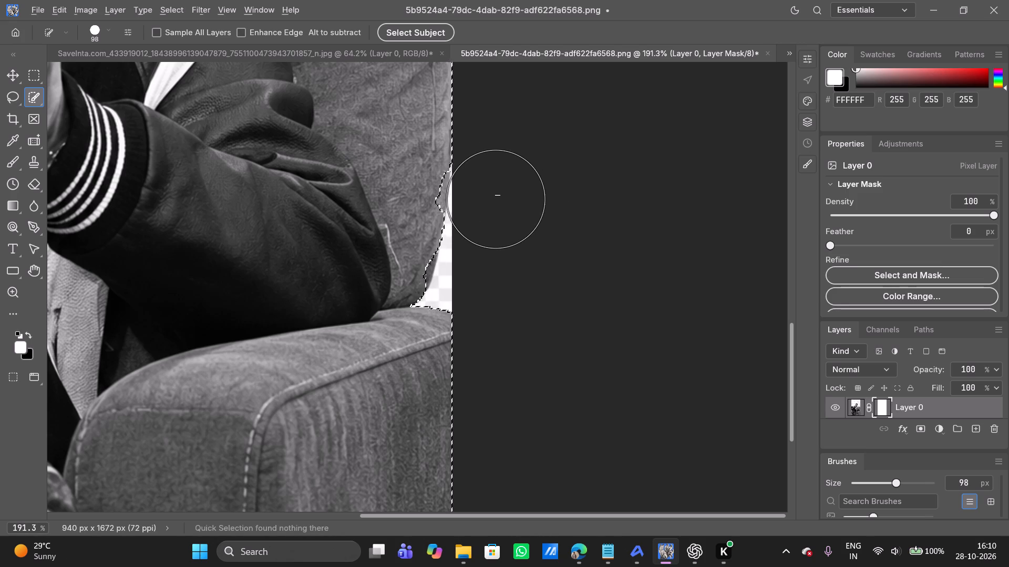
pyautogui.keyDown('alt'); pyautogui.click(495, 232); pyautogui.keyUp('alt')
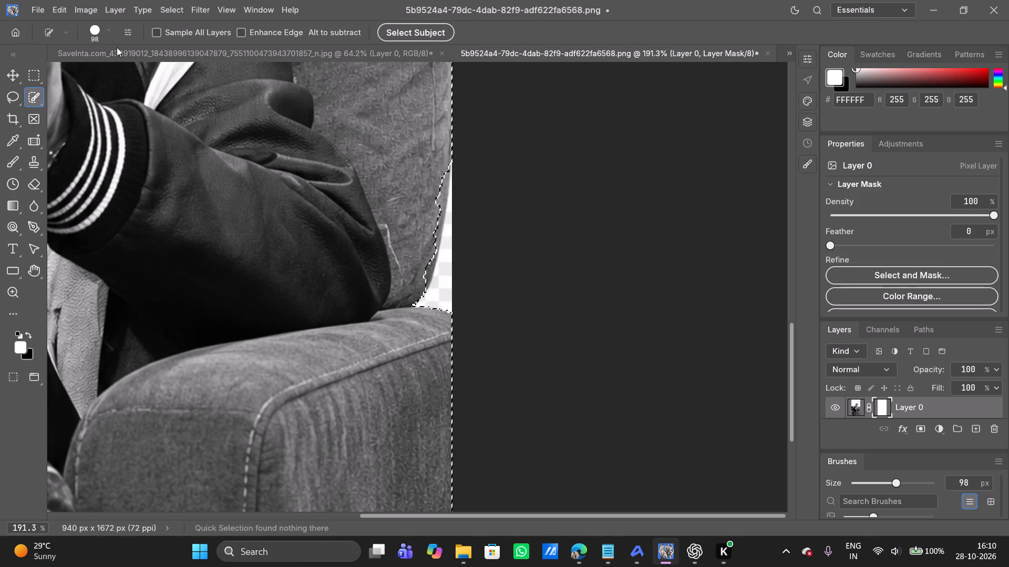
# Reduce the Quick Selection brush size to 7 px and refine the selection along the backrest edge beside the background gap.
pyautogui.click(105, 22)
pyautogui.click(137, 73)
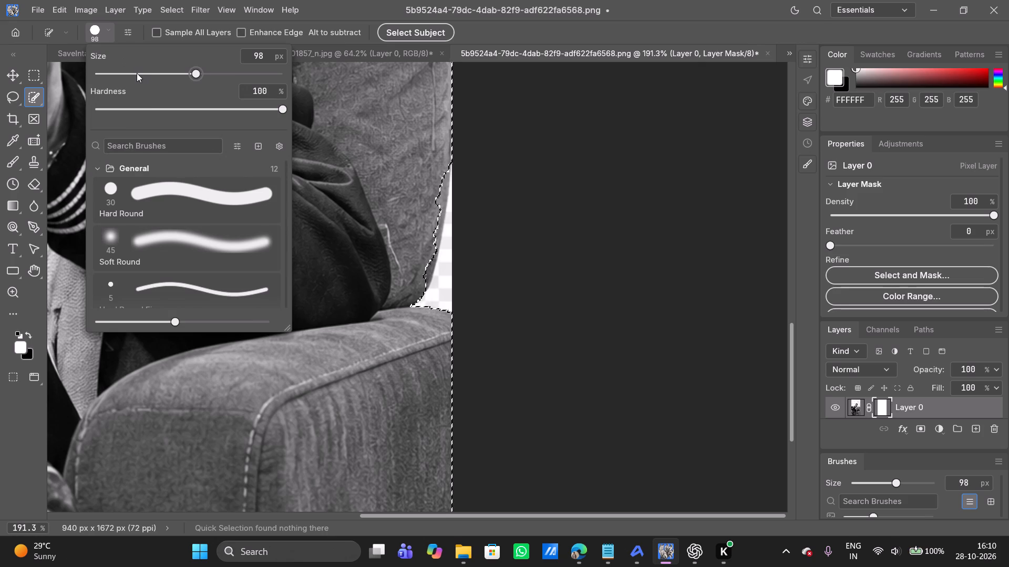
pyautogui.click(108, 30)
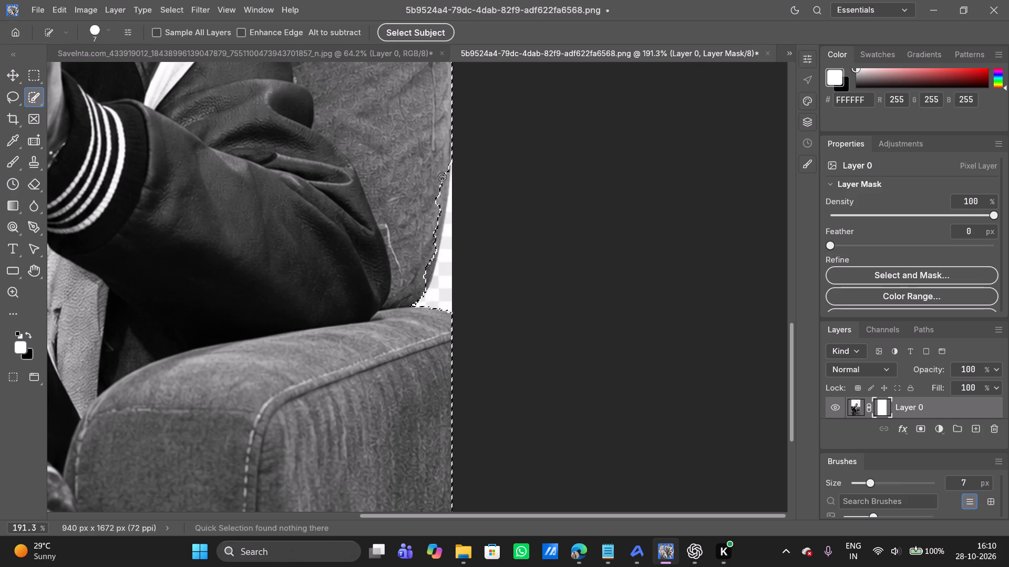
pyautogui.moveTo(438, 171); pyautogui.dragTo(403, 314)
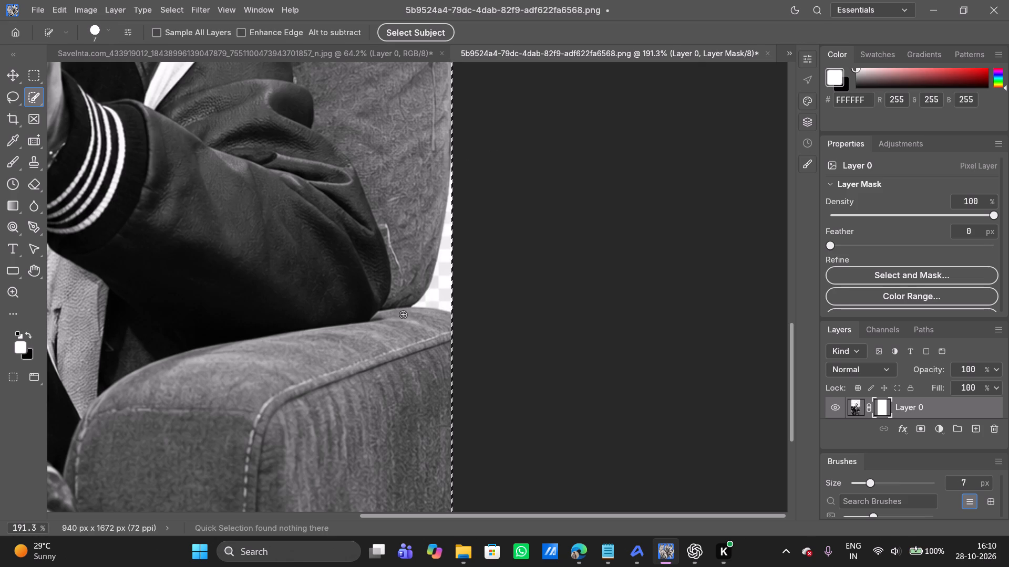
pyautogui.hotkey('ctrl', 'z')
pyautogui.moveTo(438, 184); pyautogui.dragTo(439, 213)
pyautogui.doubleClick(440, 181)
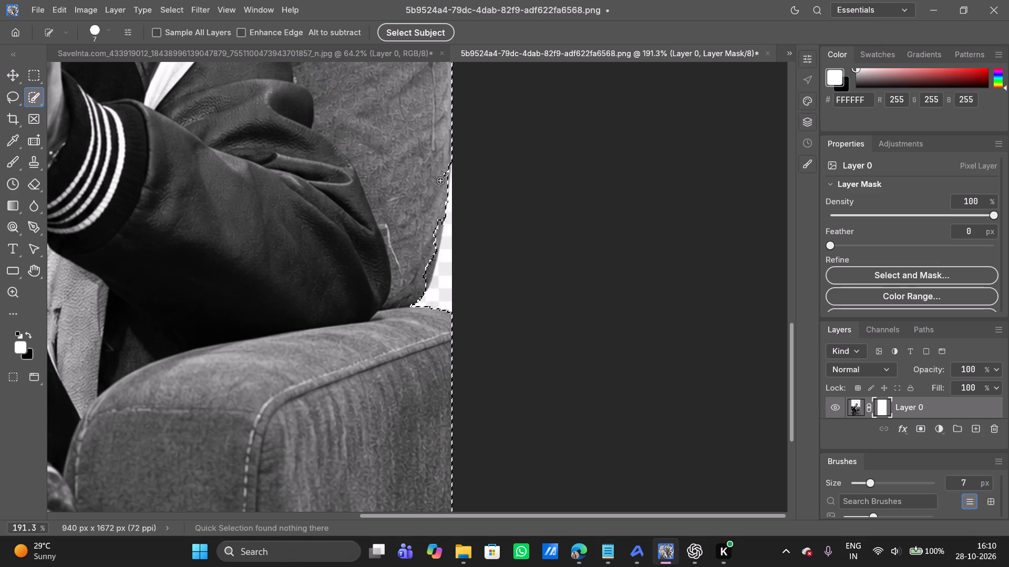
pyautogui.doubleClick(443, 174)
pyautogui.moveTo(433, 239); pyautogui.dragTo(437, 222)
pyautogui.moveTo(434, 236); pyautogui.dragTo(424, 274)
pyautogui.moveTo(424, 274); pyautogui.dragTo(423, 277)
pyautogui.hscroll(2, 330, 256)
pyautogui.scroll(3, 330, 256)
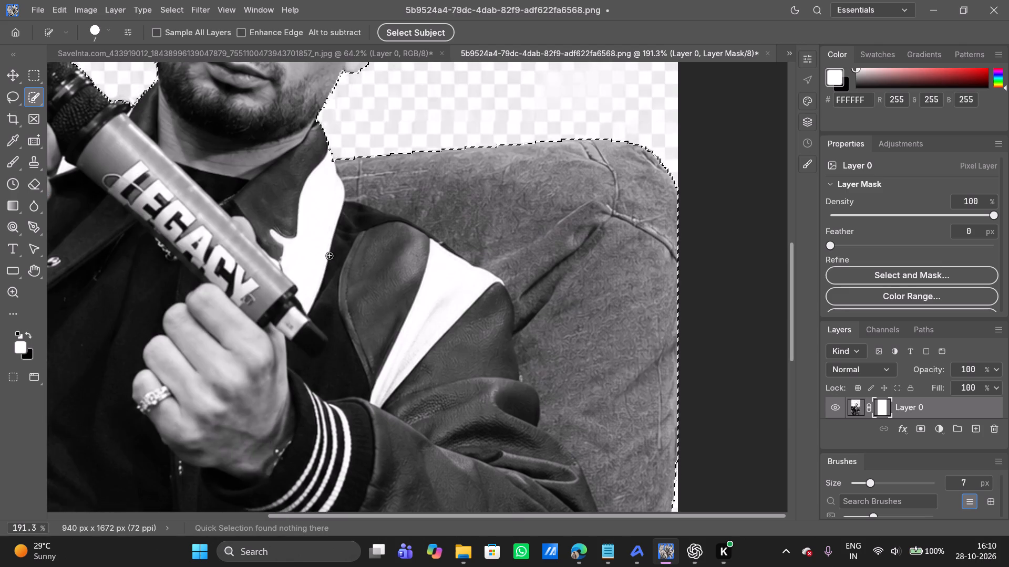
# Refine the quick selection at the top of both of the man's ears, beside the sunglasses' temples.
pyautogui.scroll(1, 330, 256)
pyautogui.hscroll(2, 330, 256)
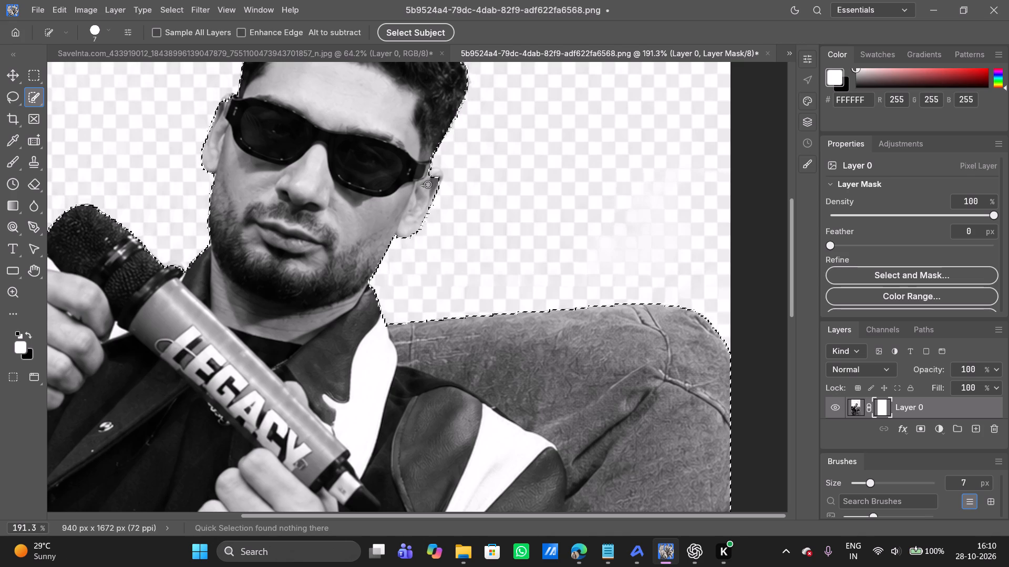
pyautogui.click(434, 178)
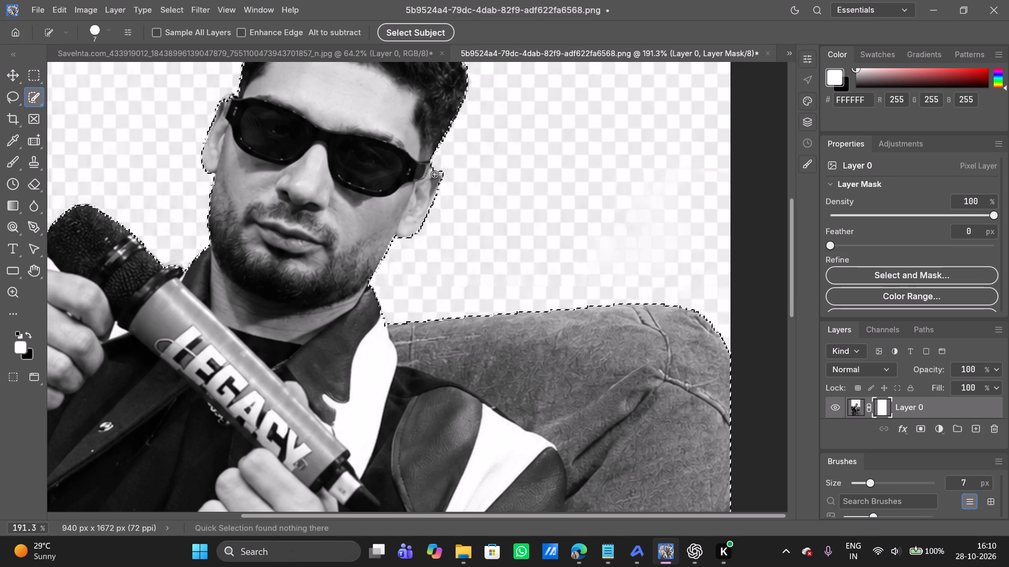
pyautogui.click(435, 174)
pyautogui.hscroll(1, 417, 176)
pyautogui.scroll(-1, 417, 176)
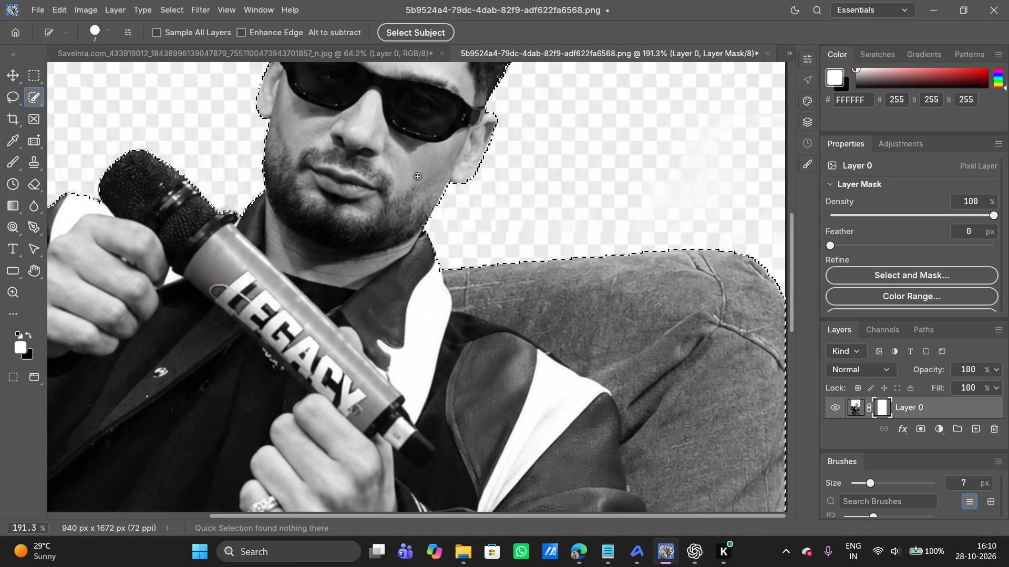
pyautogui.scroll(-1, 417, 176)
pyautogui.hscroll(2, 286, 271)
pyautogui.scroll(1, 286, 271)
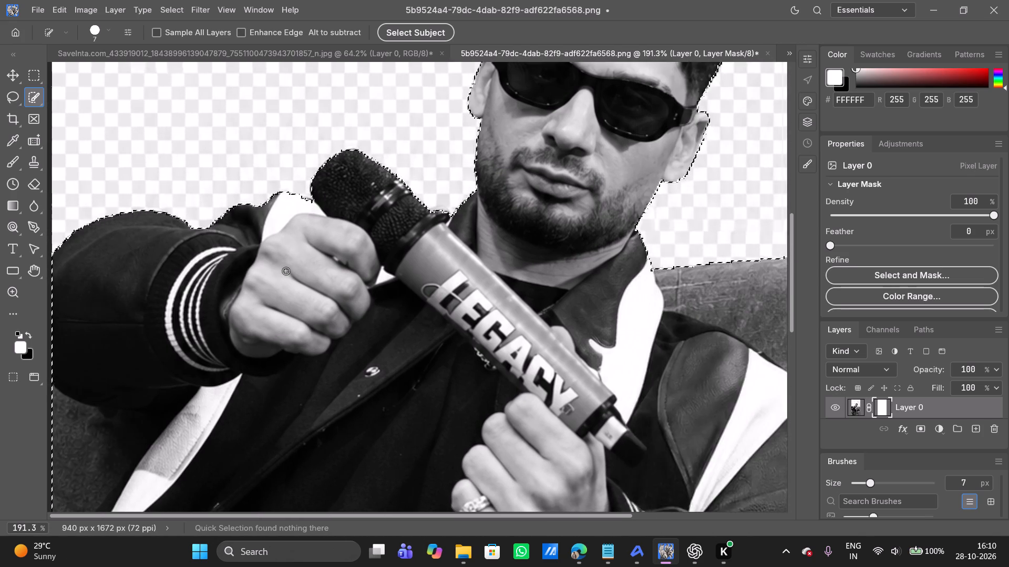
pyautogui.scroll(1, 286, 271)
pyautogui.hscroll(-1, 483, 257)
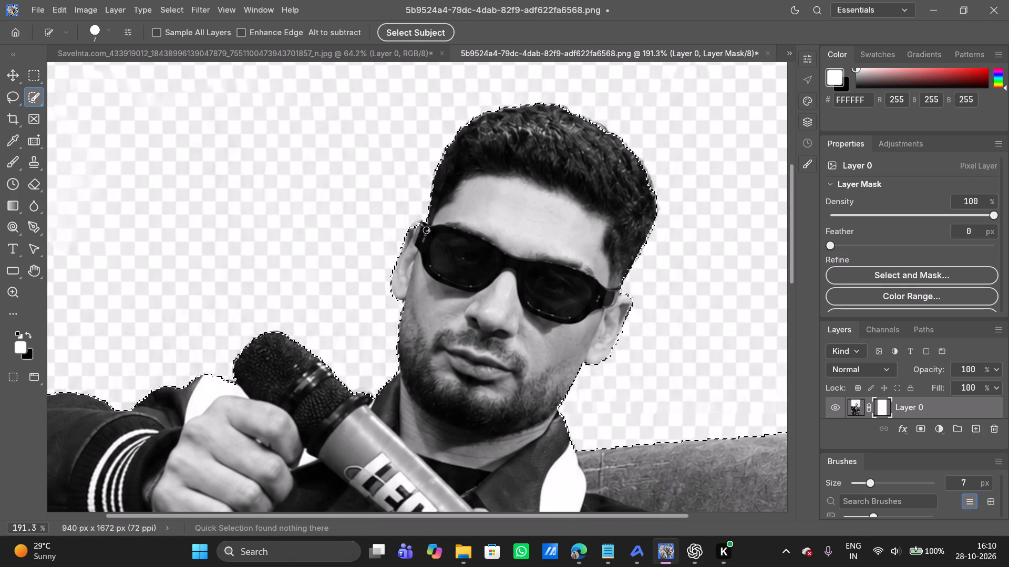
pyautogui.click(418, 228)
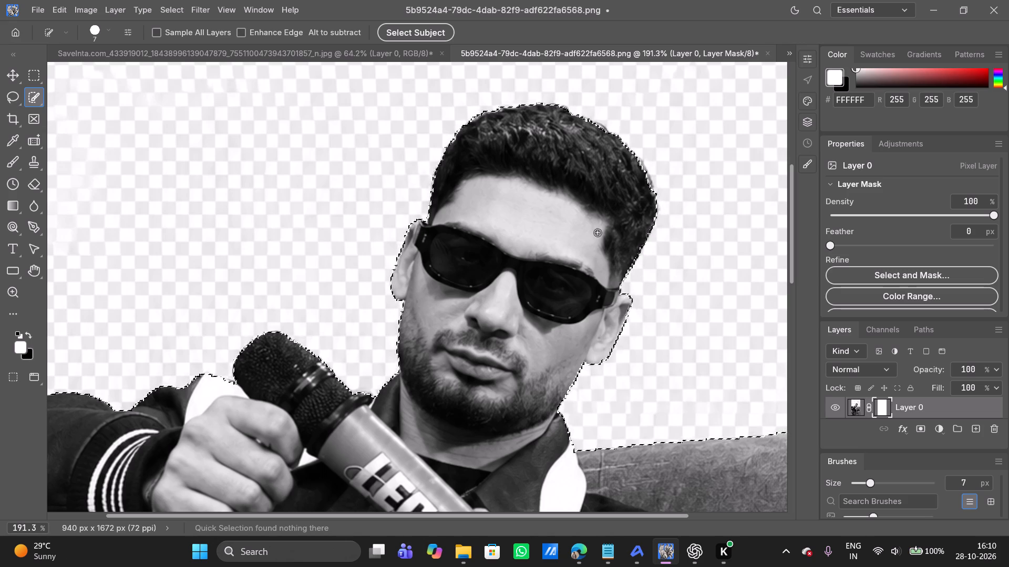
# Refine the quick selection along the outer edge of the man's hair, undoing one stroke and reselecting that spot.
pyautogui.hscroll(-1, 598, 233)
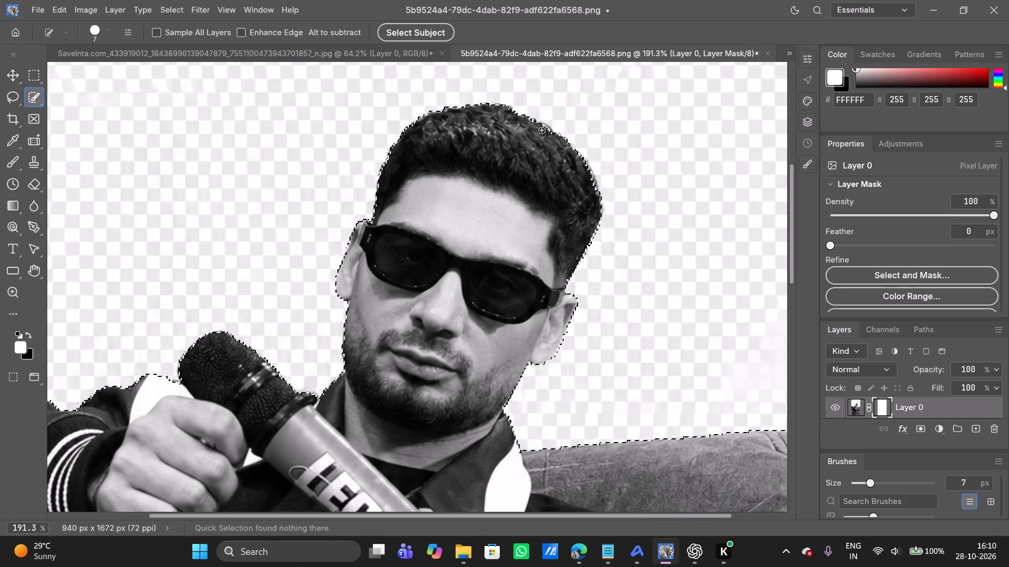
pyautogui.click(542, 130)
pyautogui.click(579, 172)
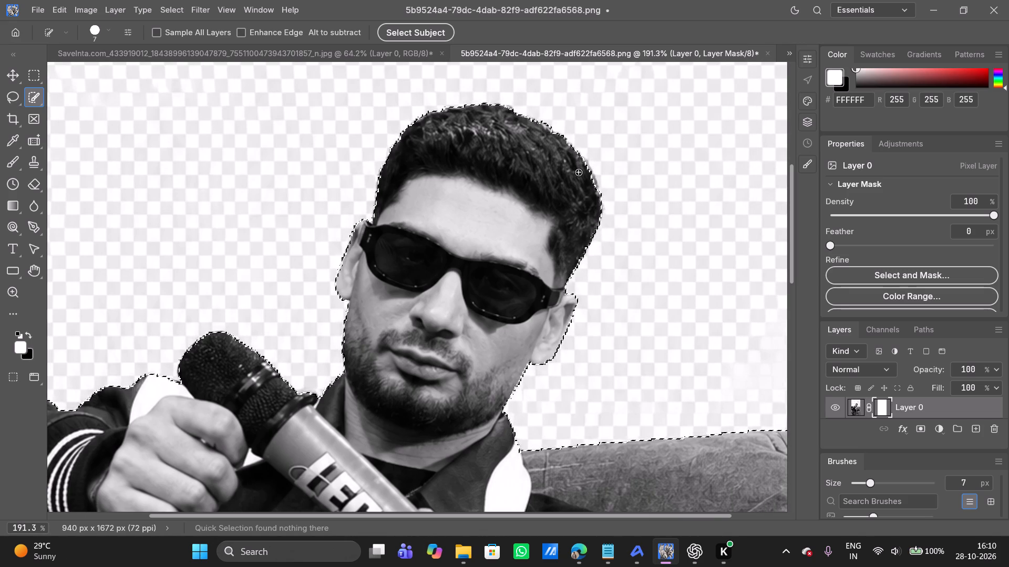
pyautogui.click(589, 184)
pyautogui.click(585, 169)
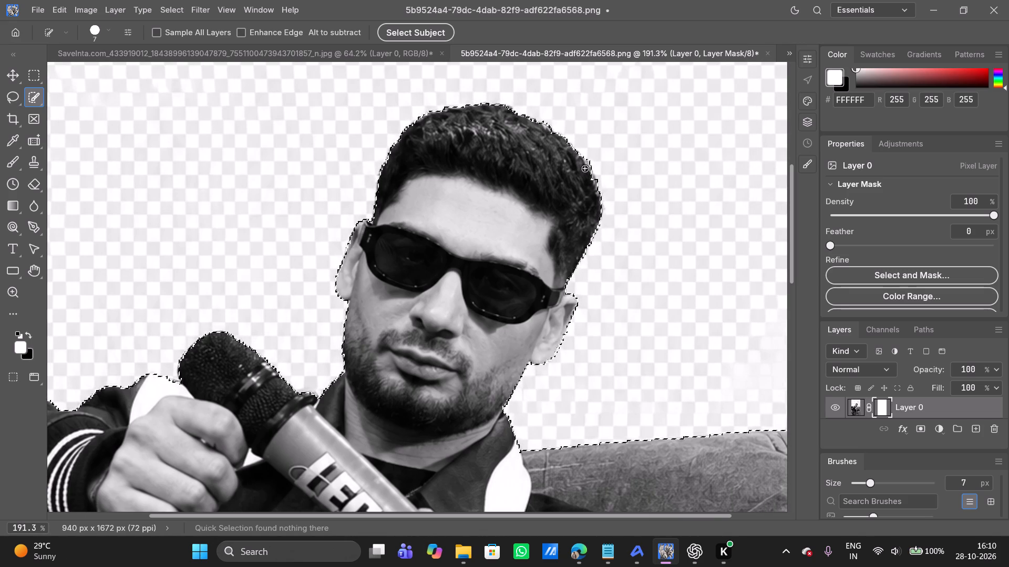
pyautogui.hotkey('ctrl', 'z')
pyautogui.click(585, 177)
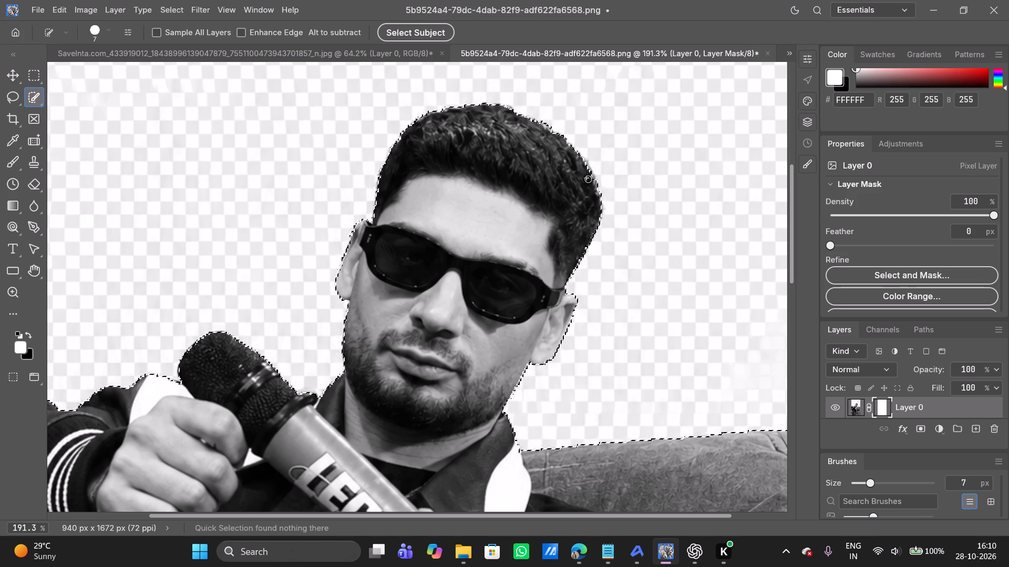
pyautogui.click(588, 179)
# Add a vector mask to Layer 0 beside its existing layer mask.
pyautogui.scroll(-1, 517, 226)
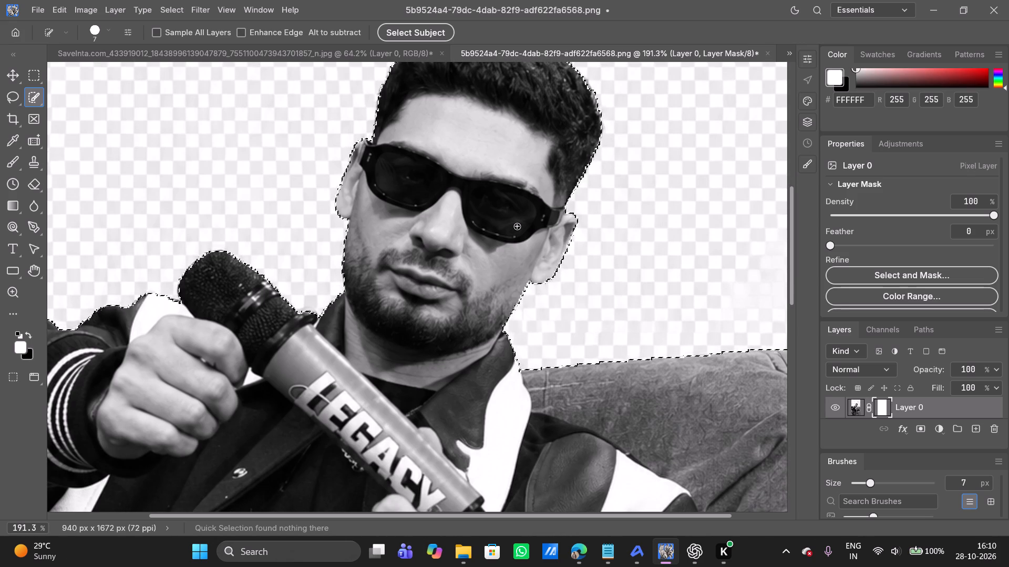
pyautogui.scroll(-1, 517, 226)
pyautogui.hscroll(-1, 517, 226)
pyautogui.scroll(-1, 517, 226)
pyautogui.keyDown('alt'); pyautogui.scroll(-2, 517, 226); pyautogui.keyUp('alt')
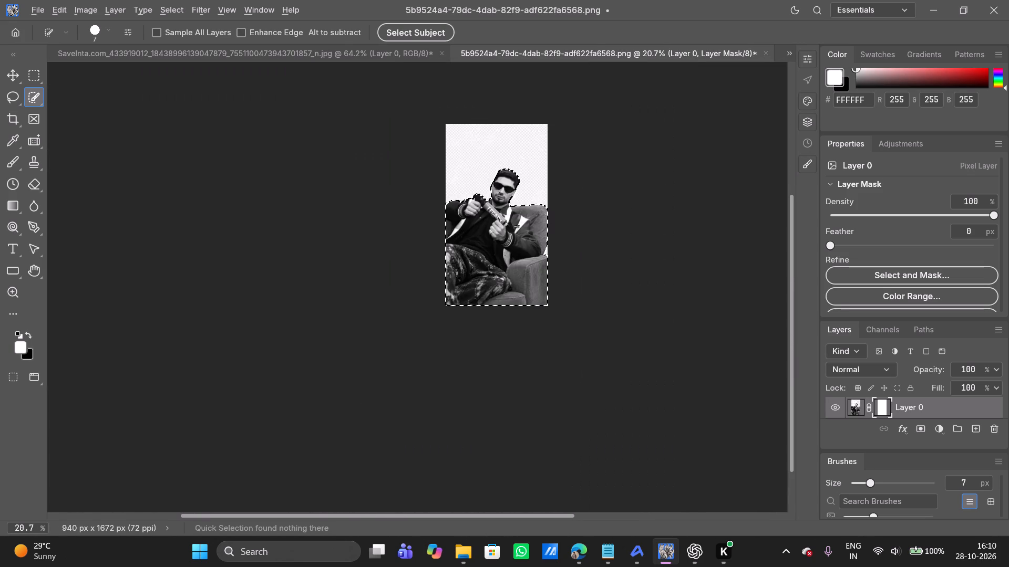
pyautogui.keyDown('alt'); pyautogui.scroll(2, 517, 226); pyautogui.keyUp('alt')
pyautogui.hscroll(-1, 586, 270)
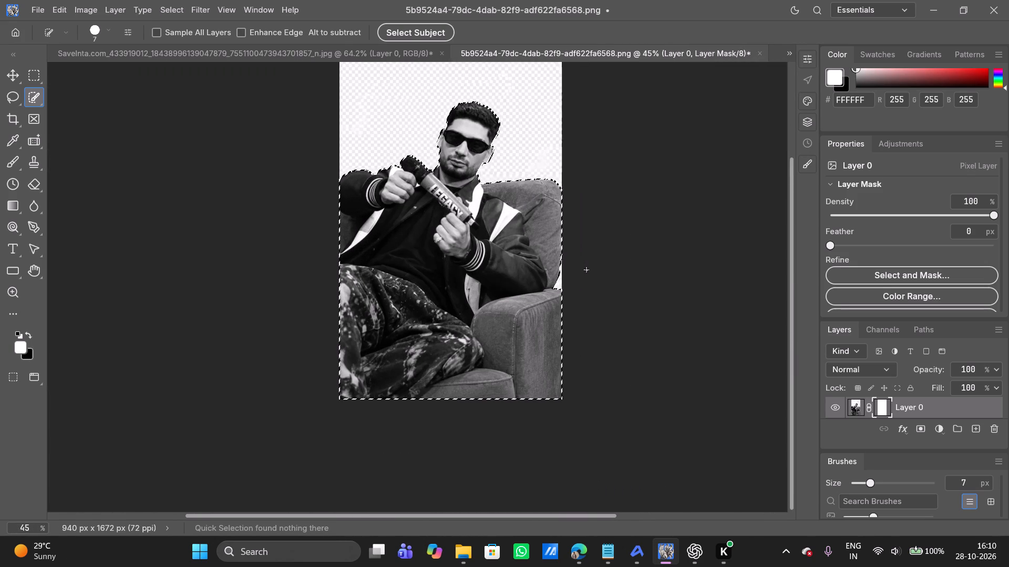
pyautogui.click(921, 424)
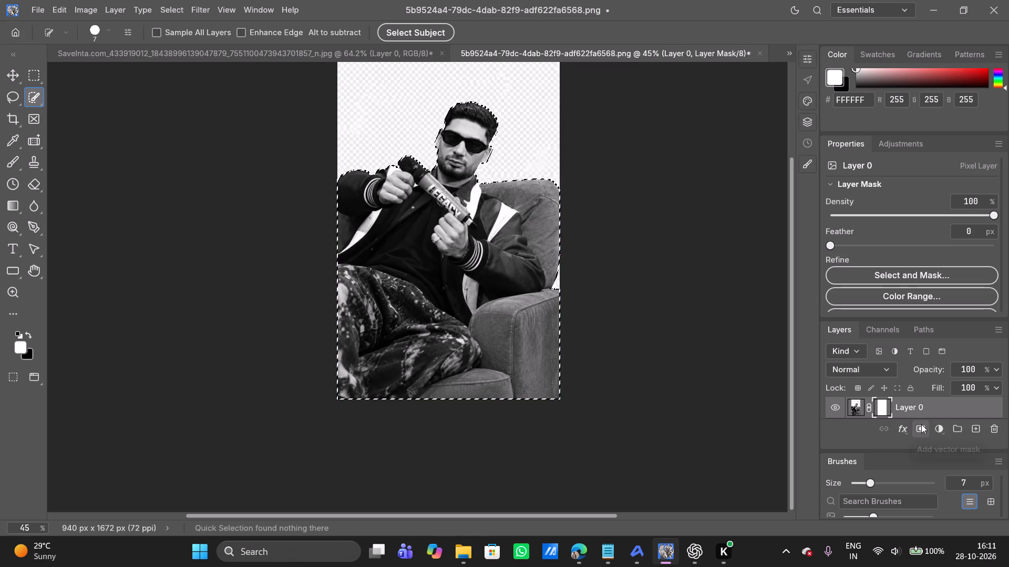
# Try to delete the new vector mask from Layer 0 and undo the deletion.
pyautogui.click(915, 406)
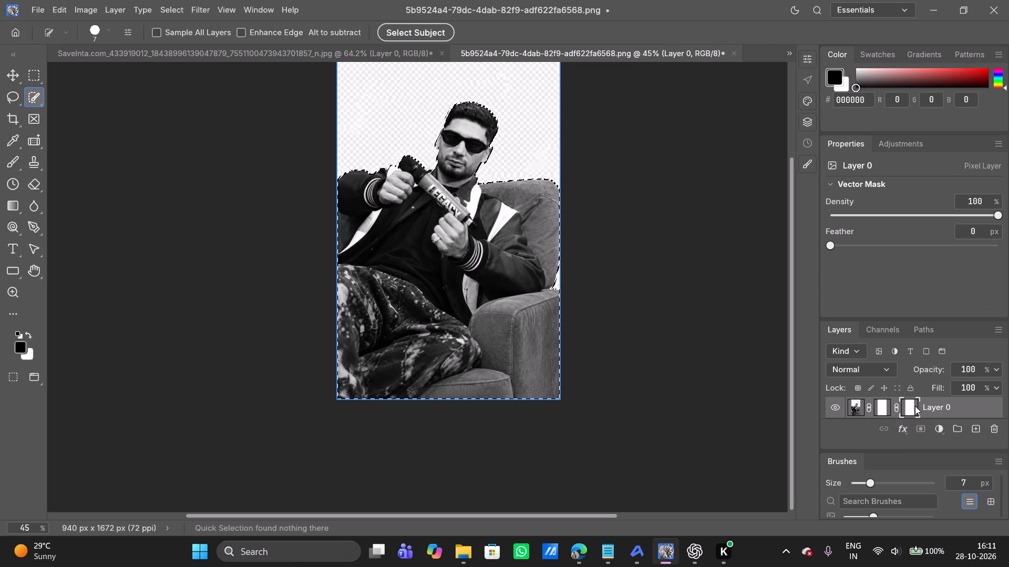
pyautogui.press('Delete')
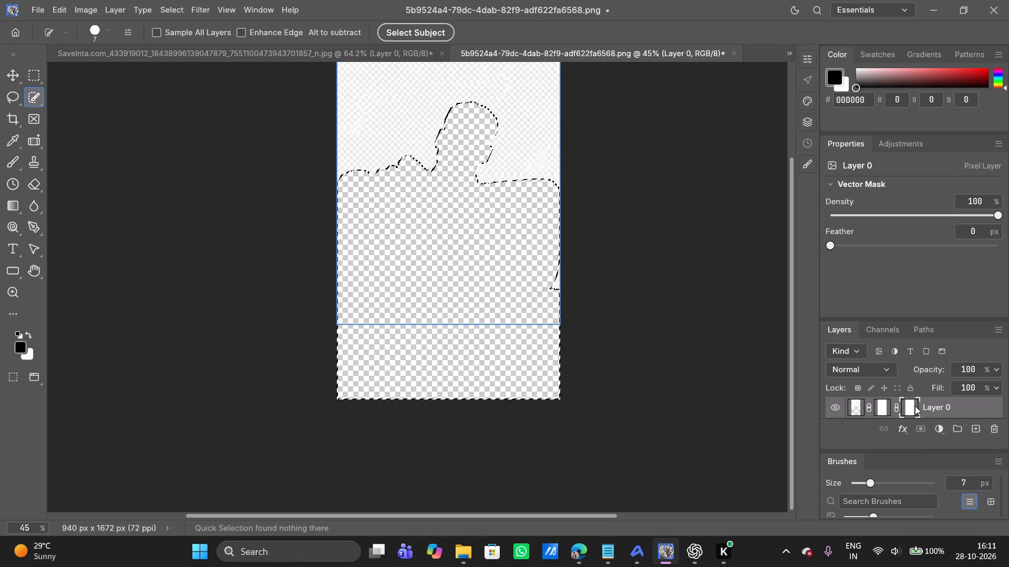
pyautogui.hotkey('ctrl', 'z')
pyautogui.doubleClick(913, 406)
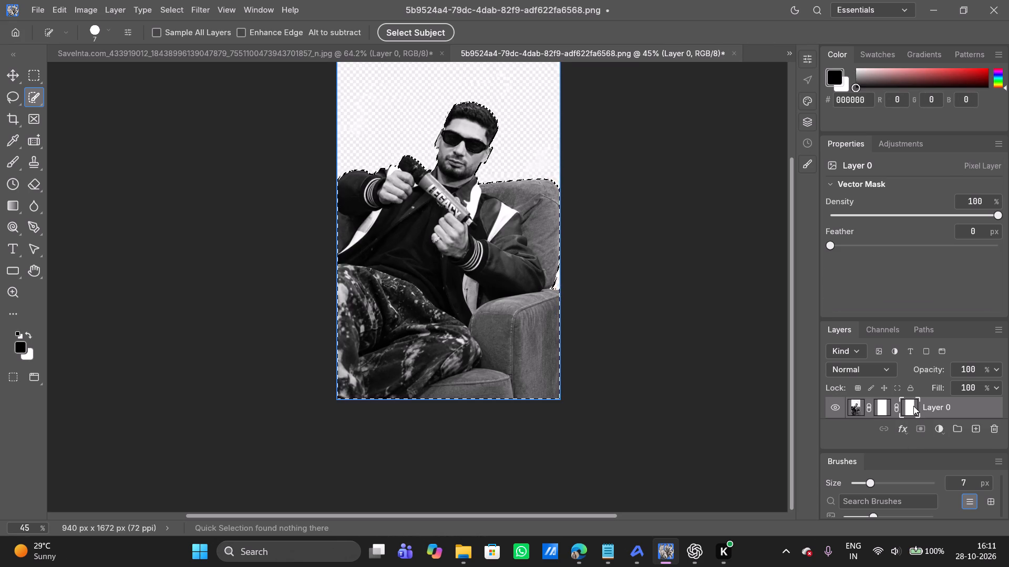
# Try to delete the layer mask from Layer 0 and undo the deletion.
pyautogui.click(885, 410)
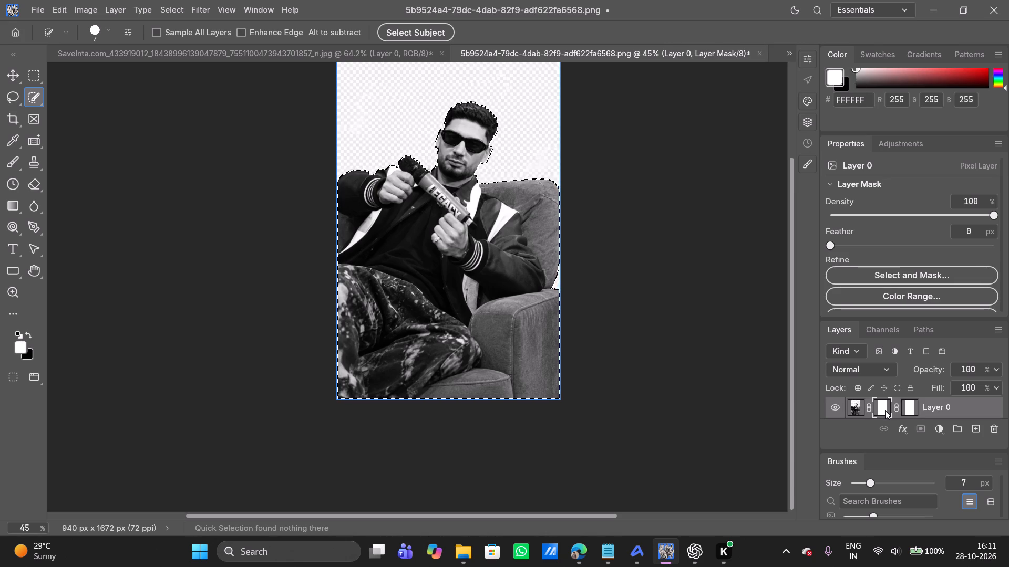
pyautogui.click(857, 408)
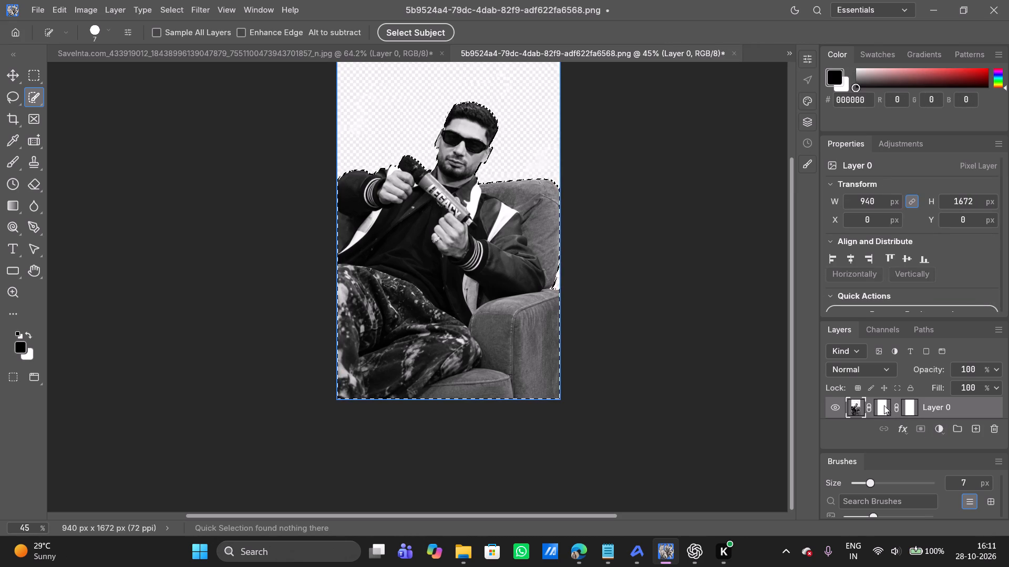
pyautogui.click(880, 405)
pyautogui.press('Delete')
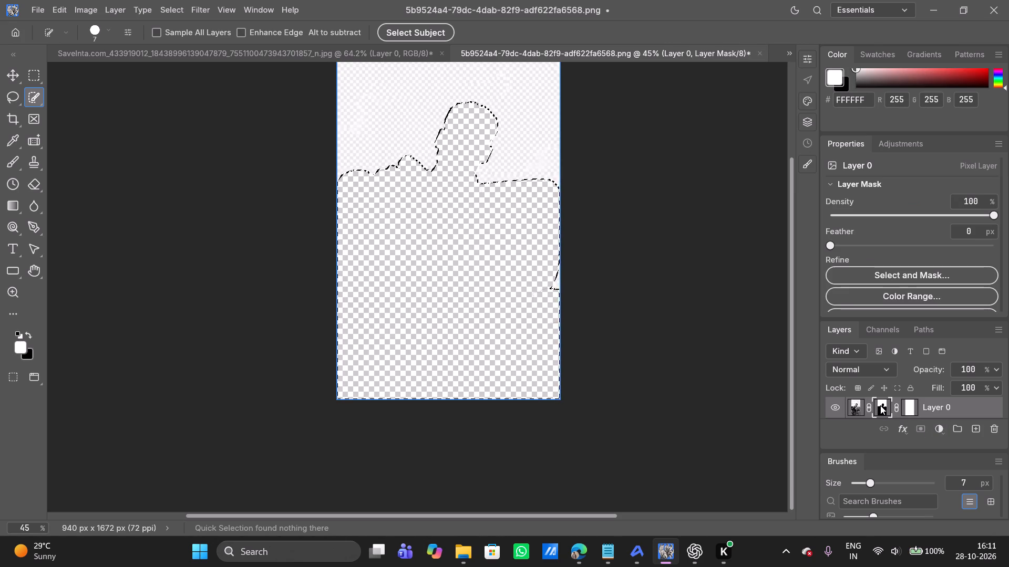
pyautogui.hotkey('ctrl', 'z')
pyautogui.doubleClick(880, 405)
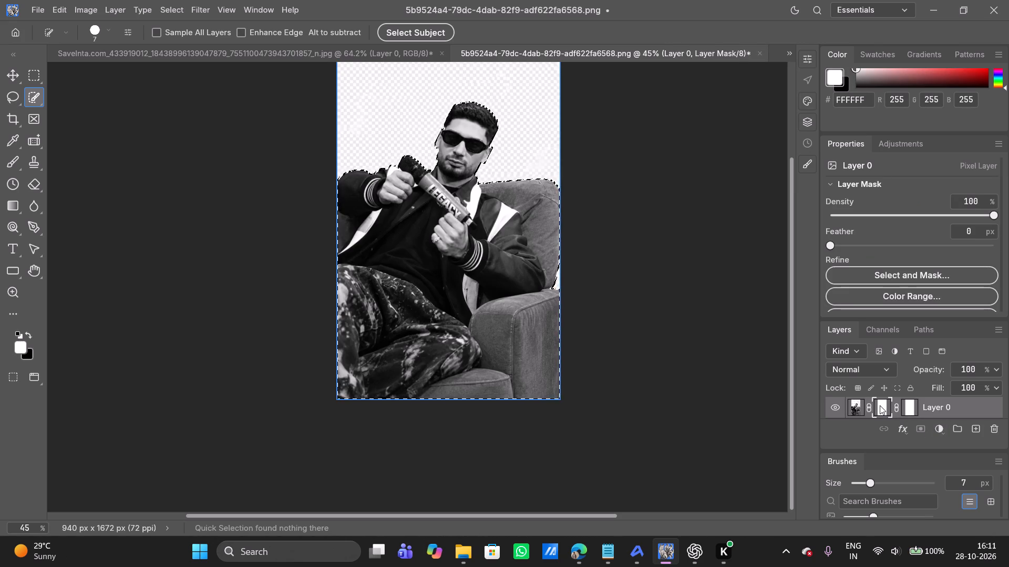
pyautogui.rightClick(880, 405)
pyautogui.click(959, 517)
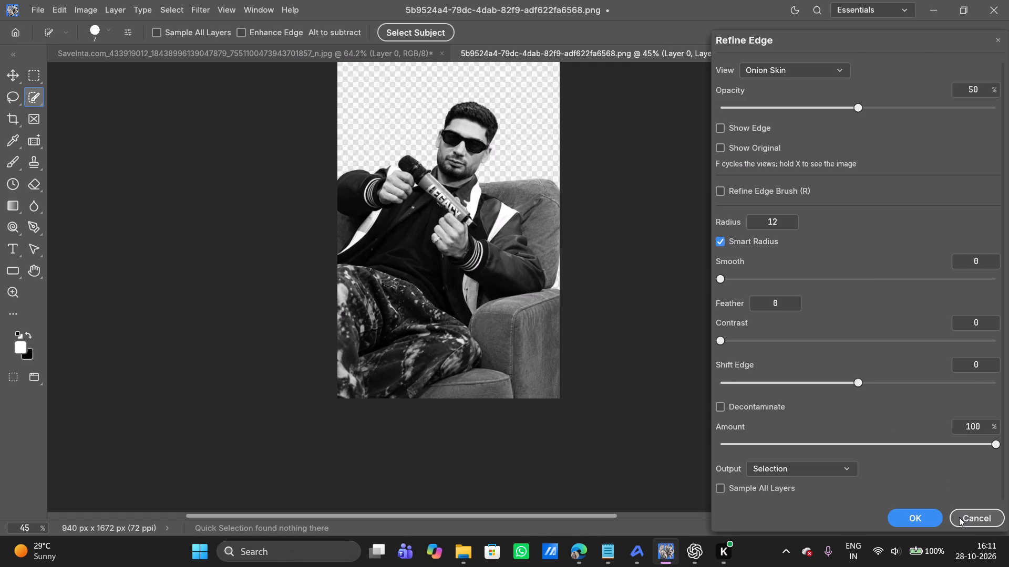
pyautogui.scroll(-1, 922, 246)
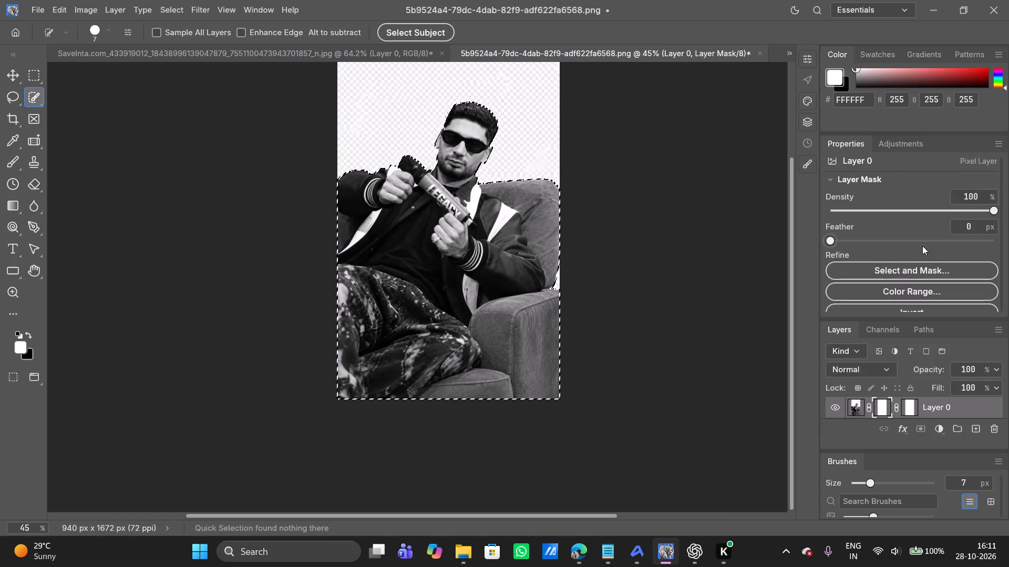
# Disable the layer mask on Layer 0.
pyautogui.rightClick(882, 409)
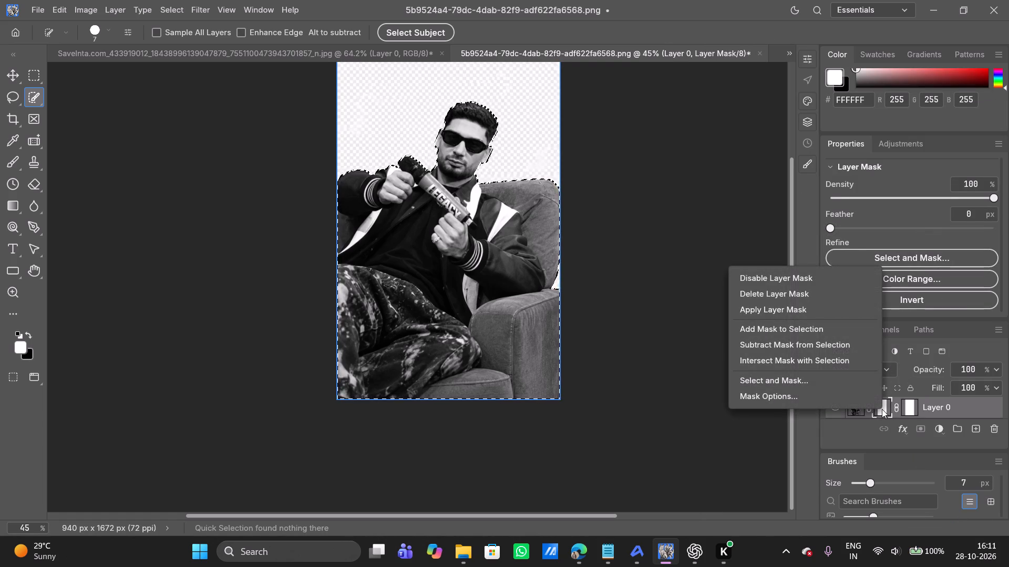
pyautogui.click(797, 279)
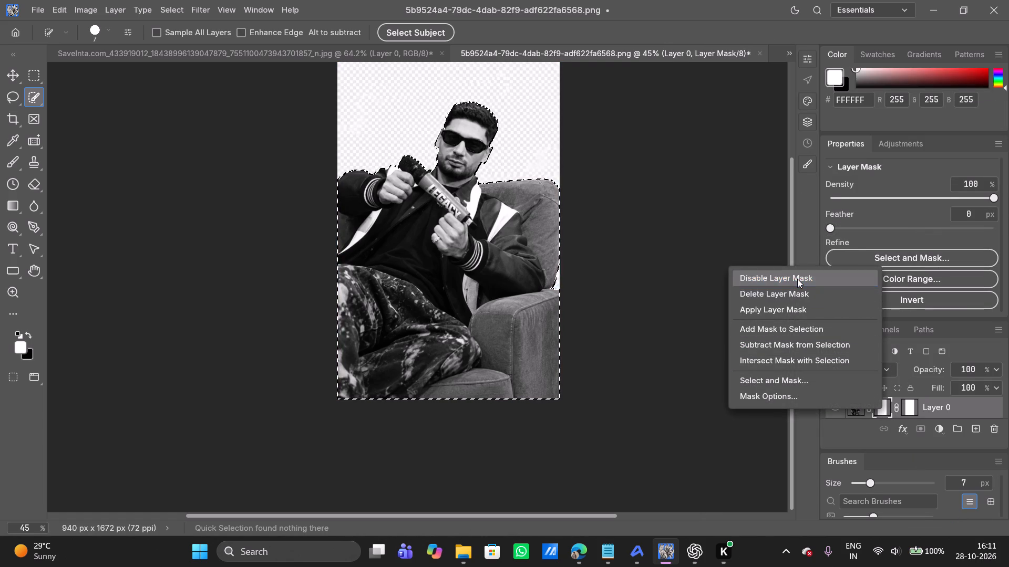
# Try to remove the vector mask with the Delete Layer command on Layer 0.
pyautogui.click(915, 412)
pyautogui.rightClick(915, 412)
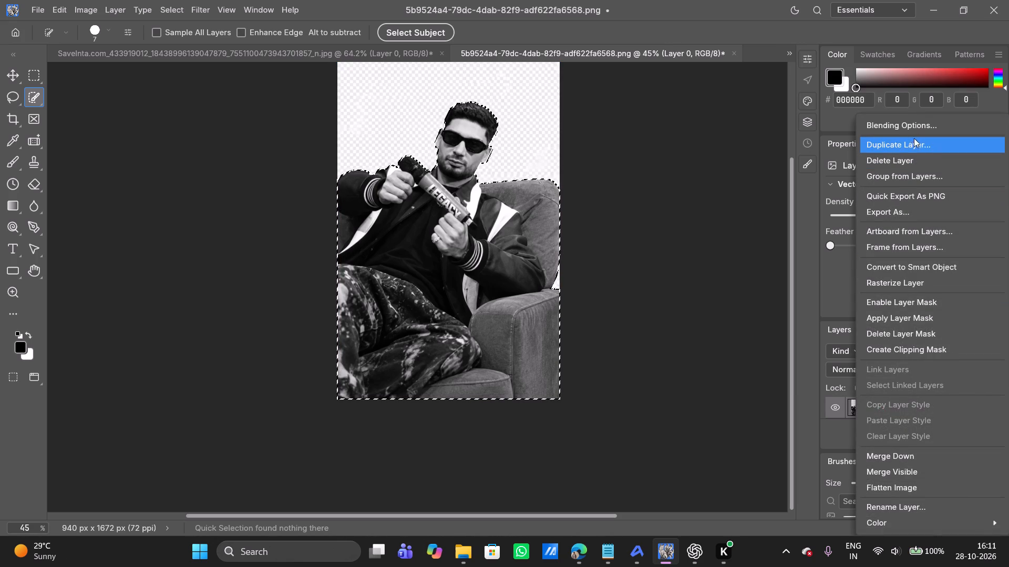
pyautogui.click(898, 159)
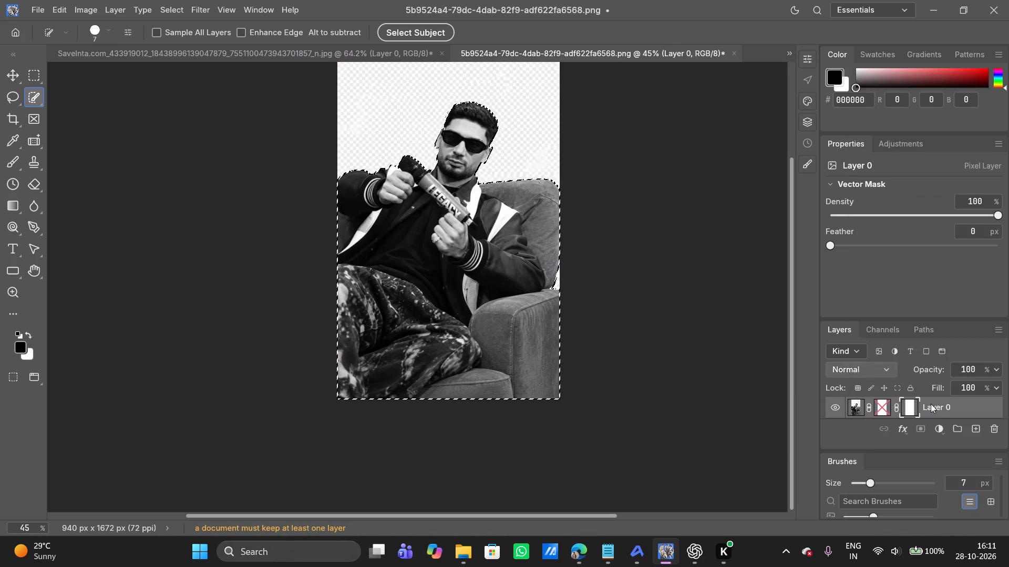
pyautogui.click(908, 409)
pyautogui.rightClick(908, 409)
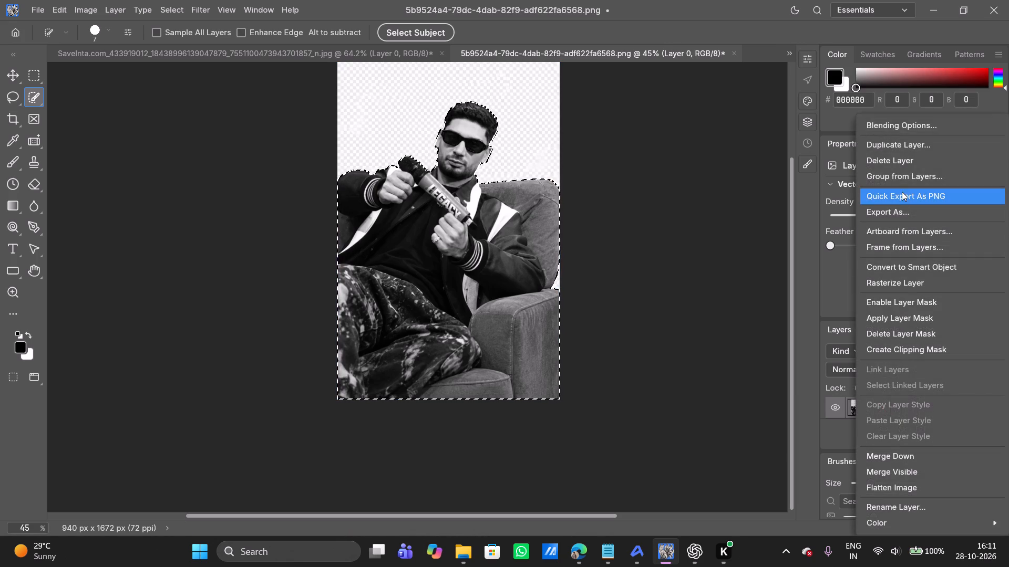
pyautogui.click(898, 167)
# Delete the disabled layer mask from Layer 0.
pyautogui.click(877, 405)
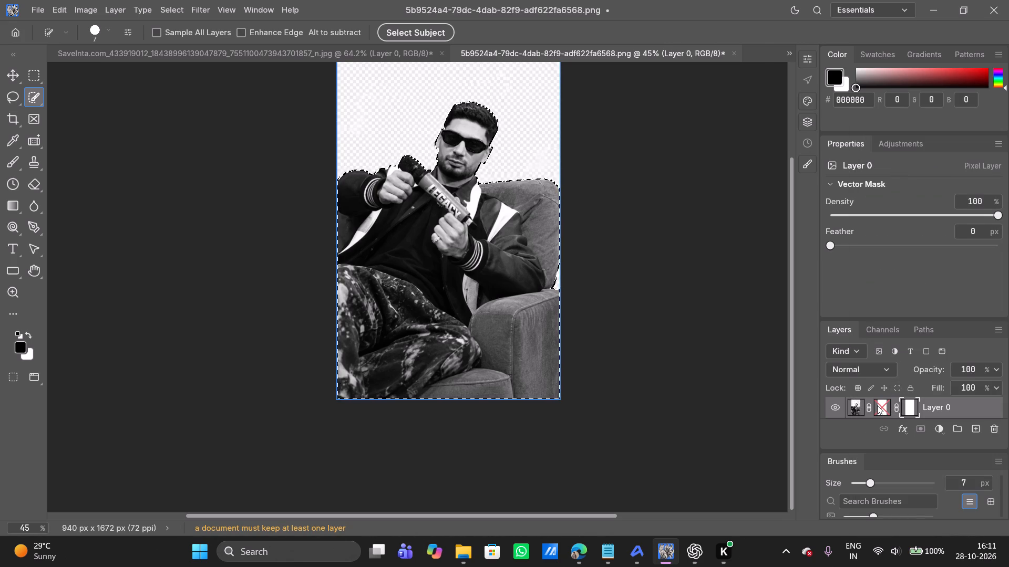
pyautogui.rightClick(877, 405)
pyautogui.click(778, 290)
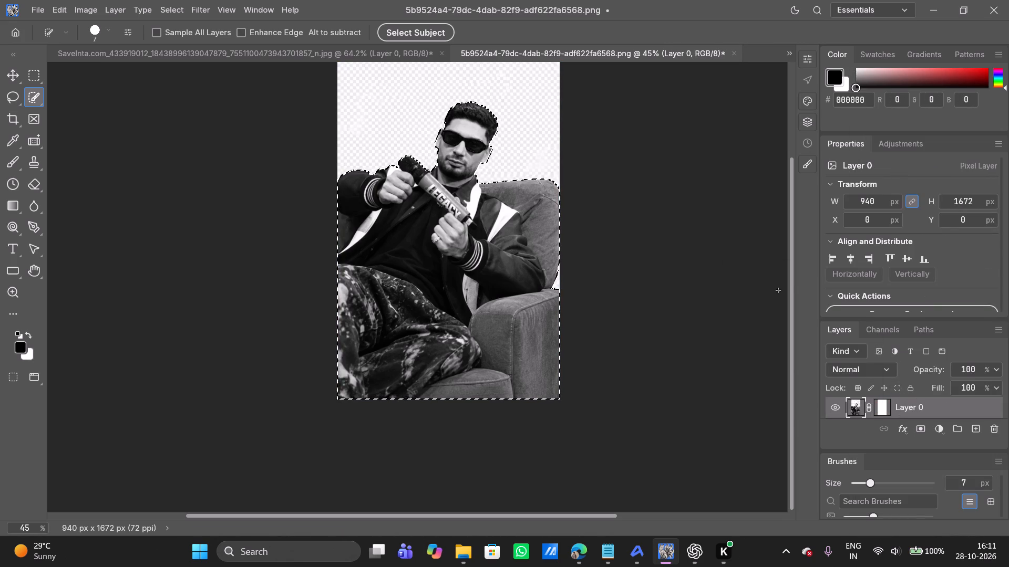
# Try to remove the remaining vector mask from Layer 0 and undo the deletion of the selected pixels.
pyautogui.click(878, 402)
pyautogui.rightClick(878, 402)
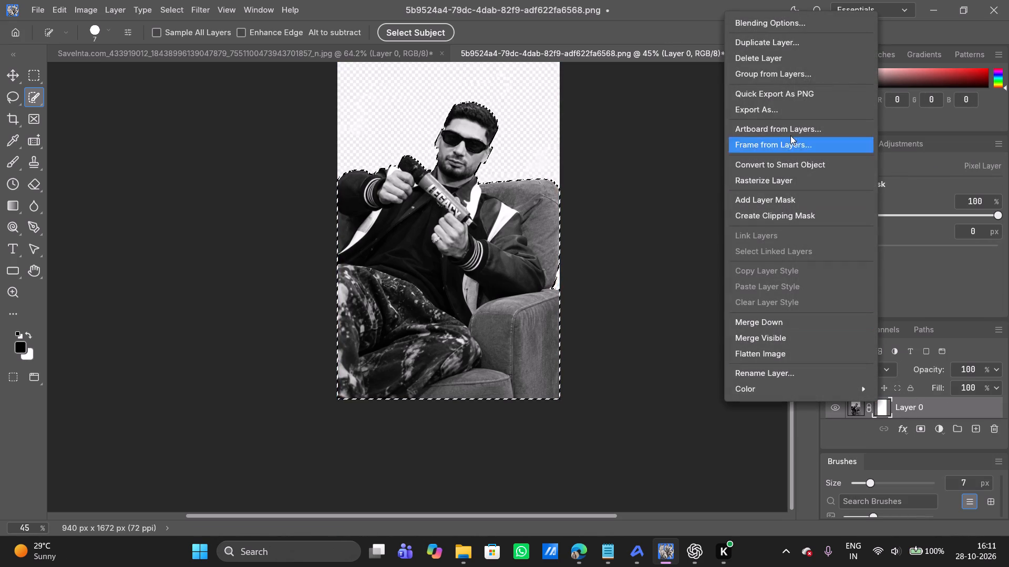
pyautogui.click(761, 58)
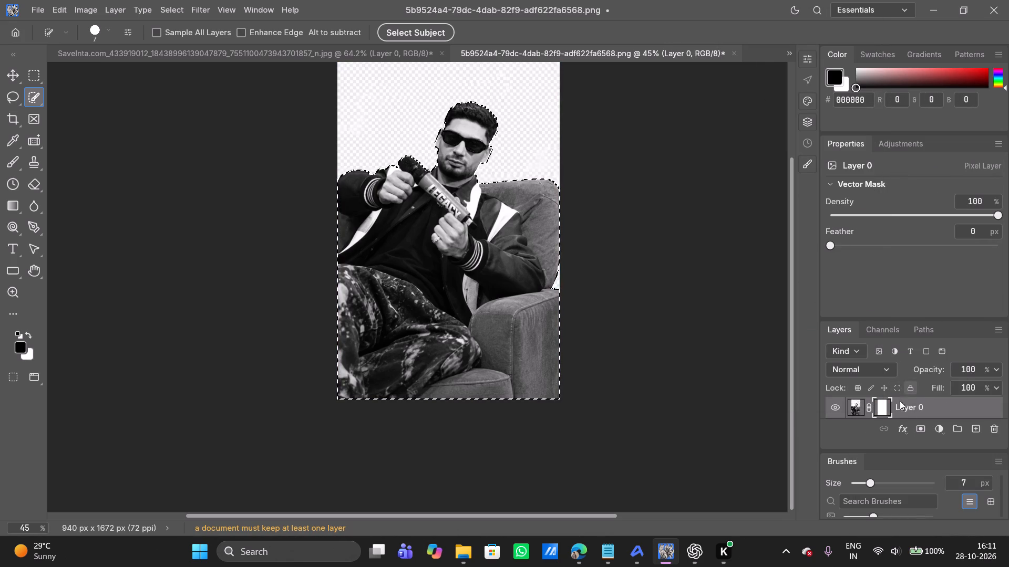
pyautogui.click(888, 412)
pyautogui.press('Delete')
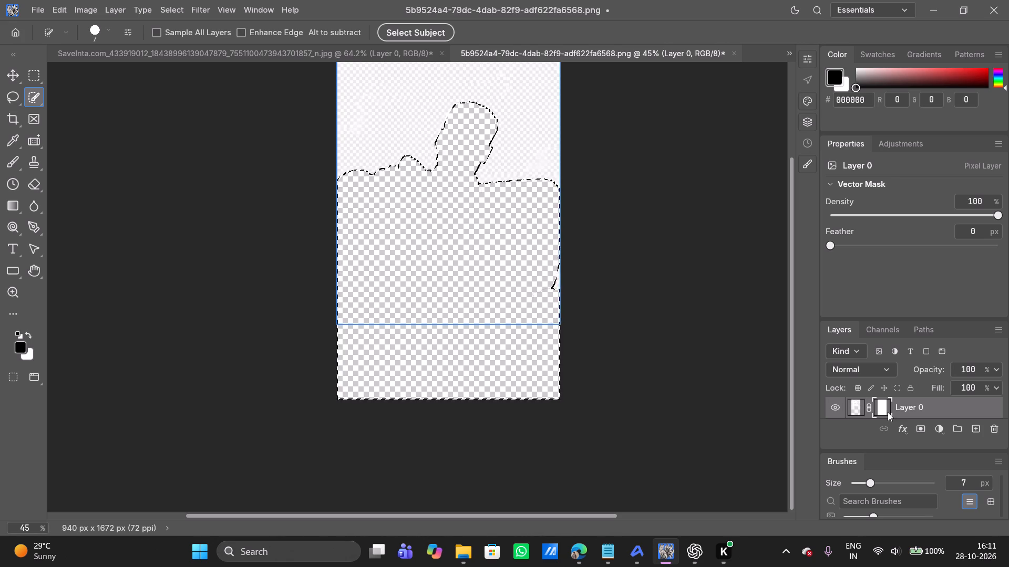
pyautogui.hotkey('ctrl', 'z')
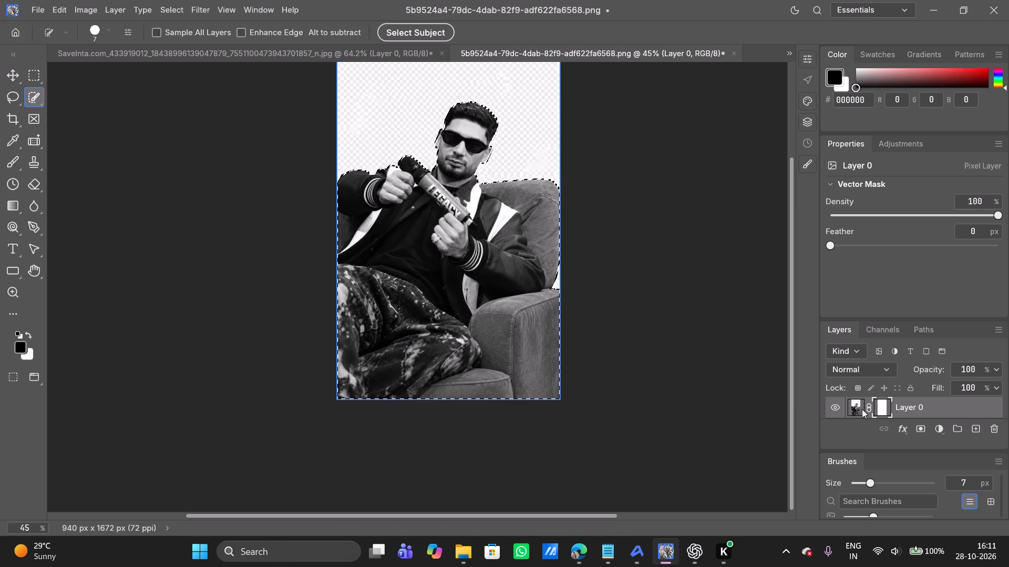
# Add a layer mask to Layer 0 from the active selection of the man and armchair.
pyautogui.click(850, 407)
pyautogui.click(916, 427)
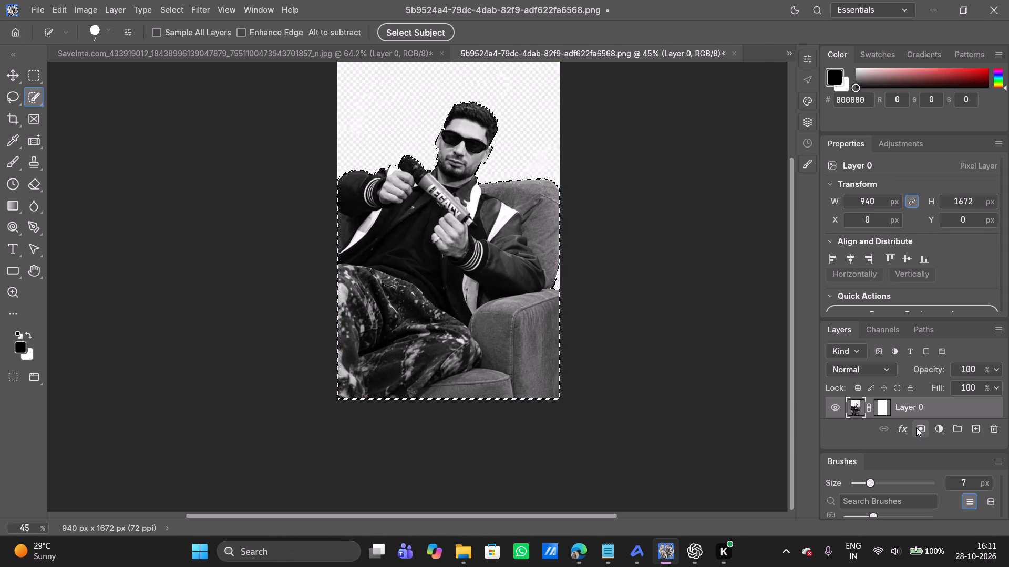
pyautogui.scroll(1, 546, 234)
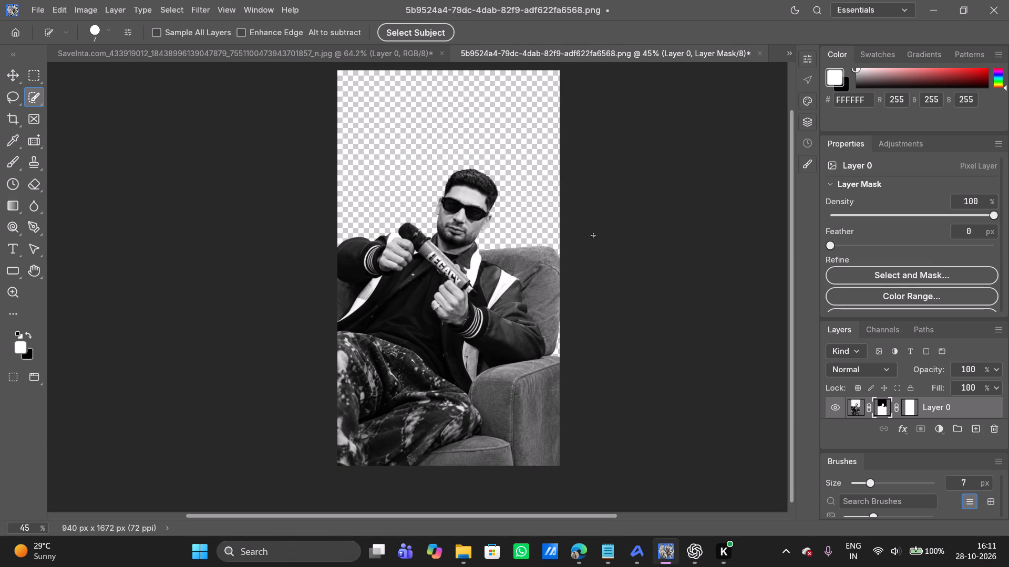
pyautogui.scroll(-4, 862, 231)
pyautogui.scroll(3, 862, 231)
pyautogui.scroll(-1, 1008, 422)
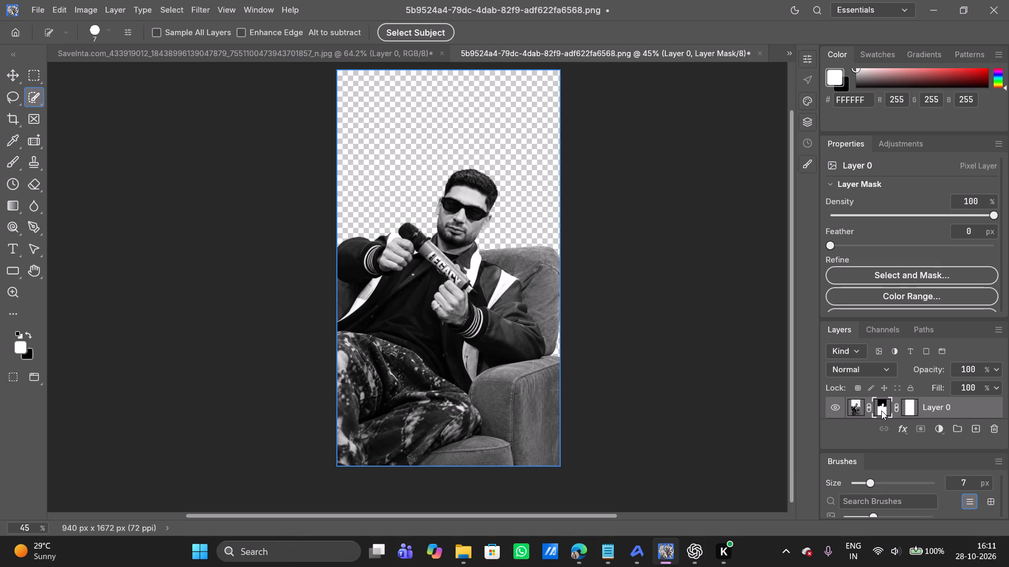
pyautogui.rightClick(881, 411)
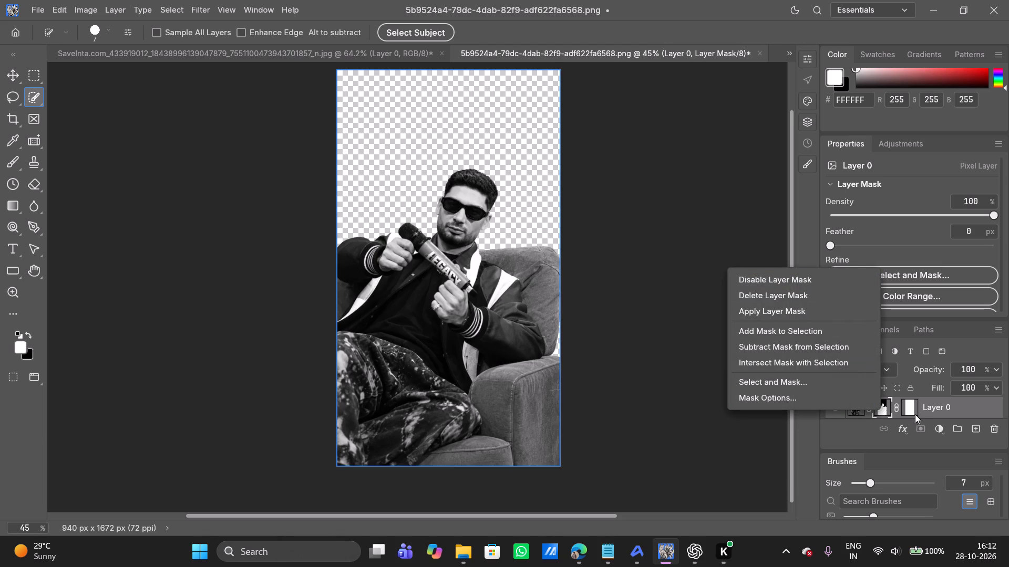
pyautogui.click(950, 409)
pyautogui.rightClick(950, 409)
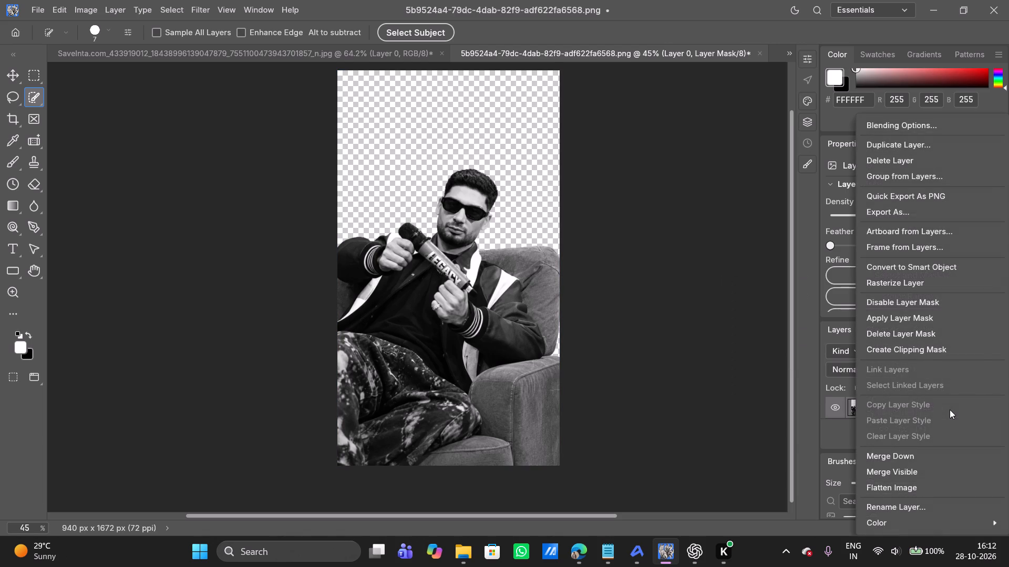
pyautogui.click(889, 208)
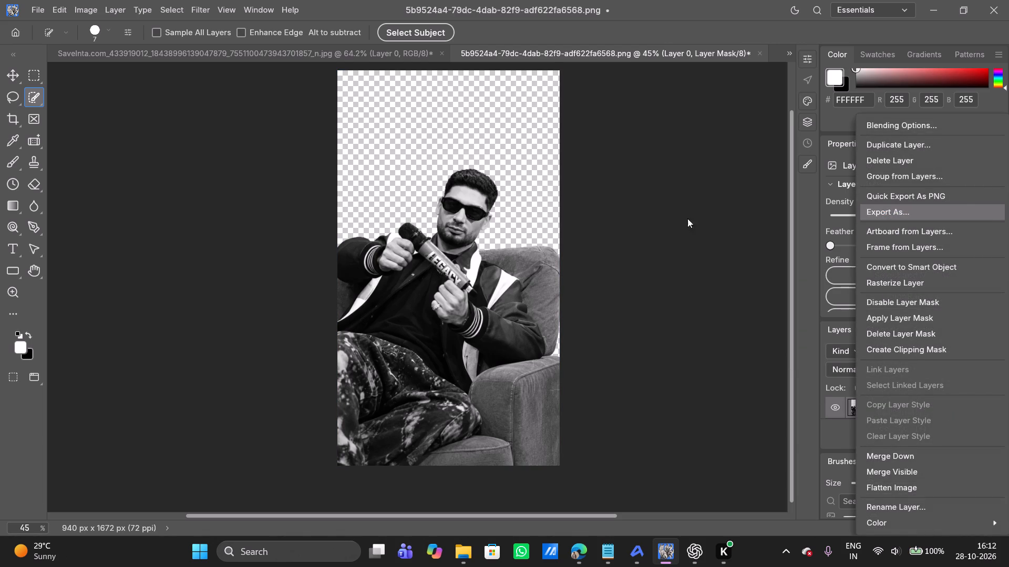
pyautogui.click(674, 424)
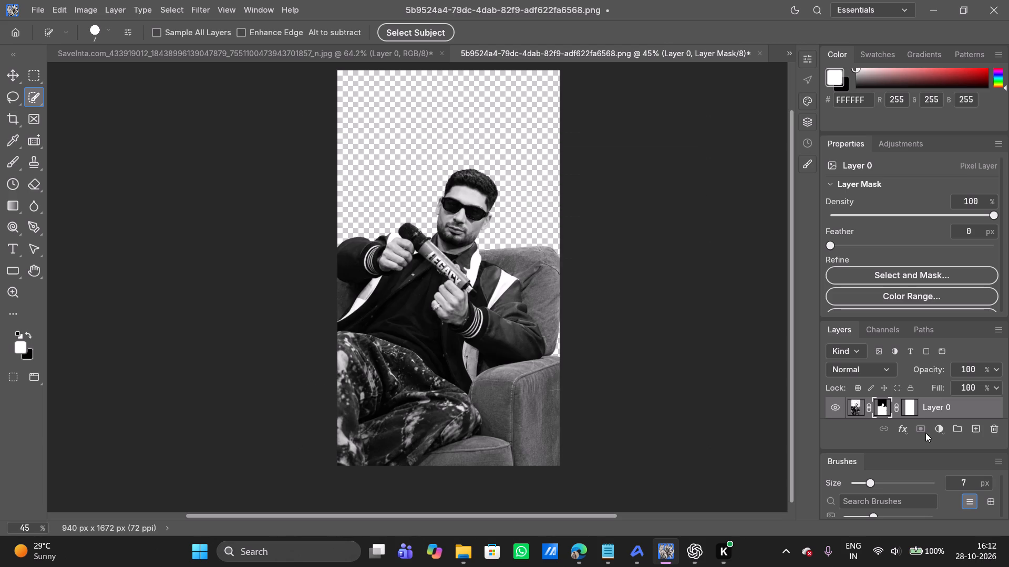
# Quick export the masked Layer 0 as a PNG named SixthImage in the SecondEdit project's EditImages folder.
pyautogui.rightClick(953, 403)
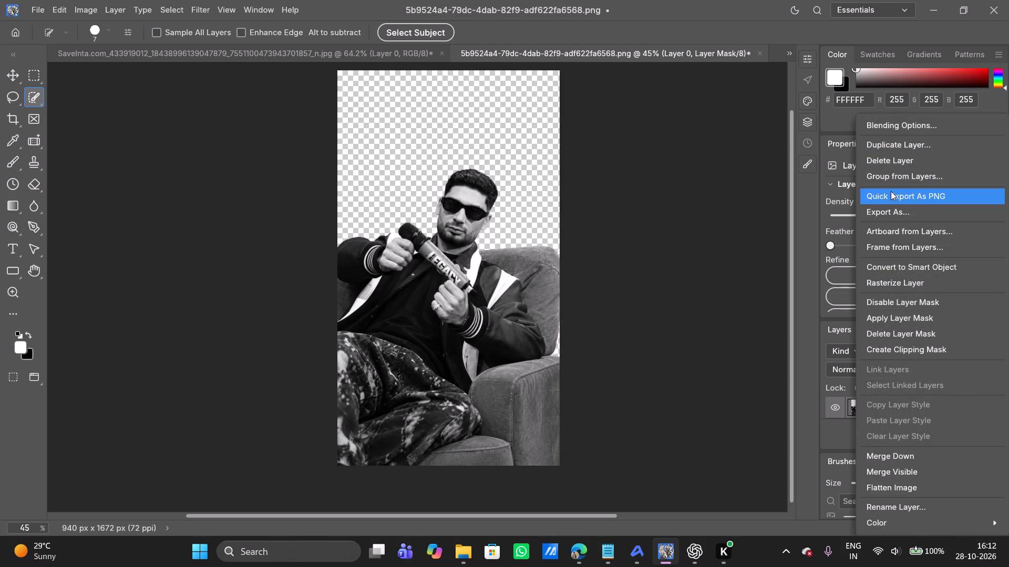
pyautogui.click(891, 191)
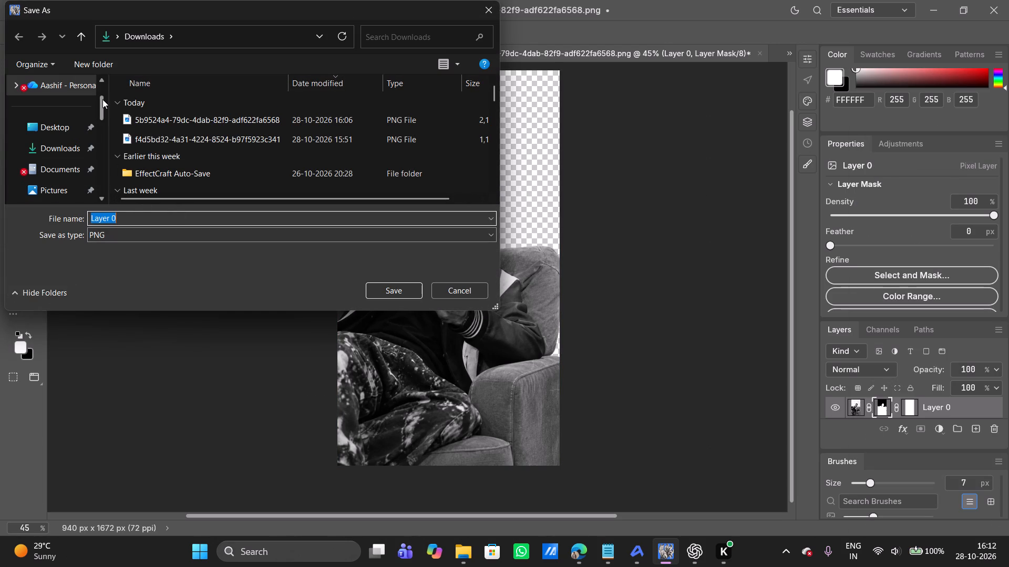
pyautogui.moveTo(102, 100); pyautogui.dragTo(92, 198)
pyautogui.click(58, 148)
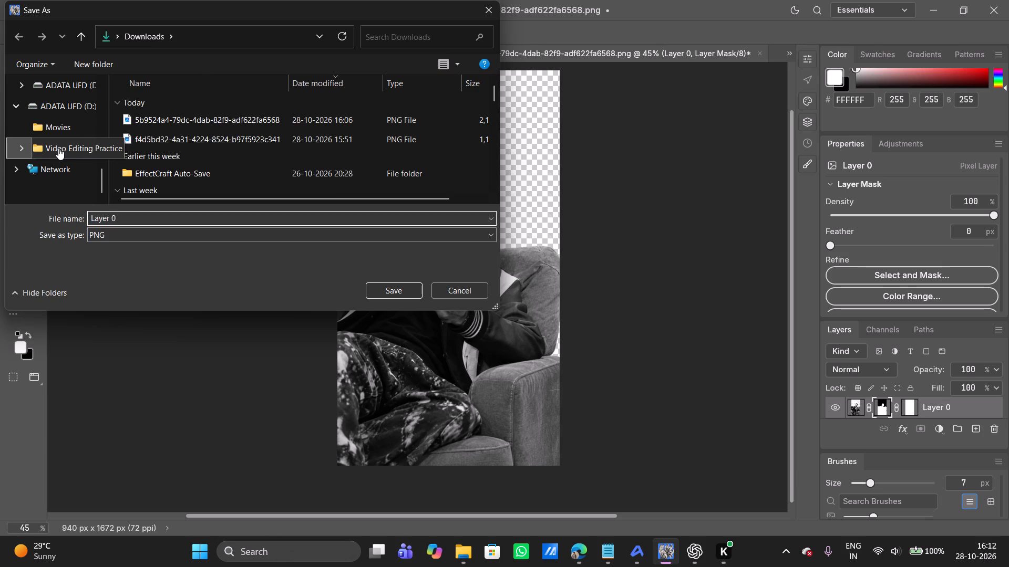
pyautogui.doubleClick(192, 141)
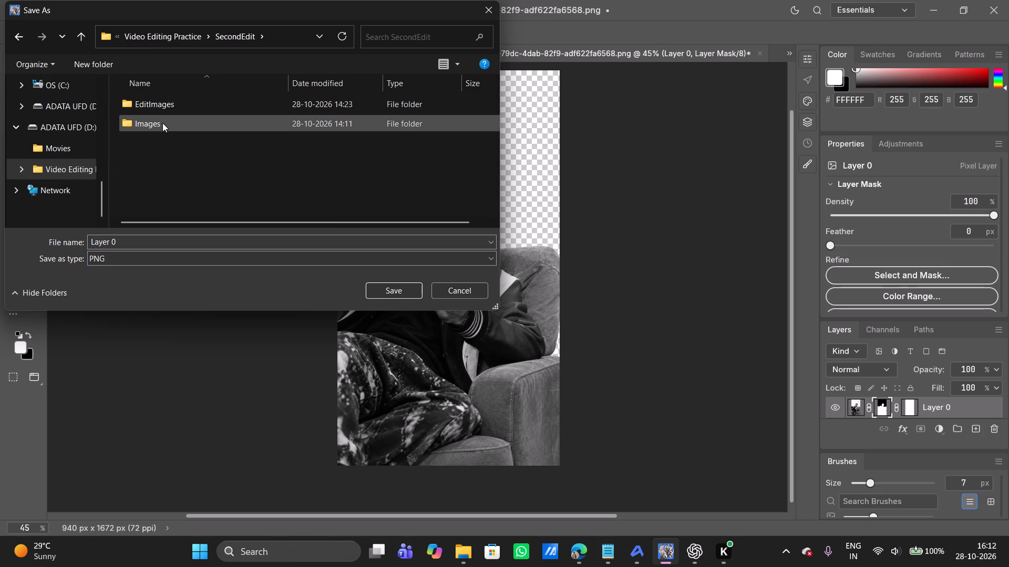
pyautogui.doubleClick(161, 123)
pyautogui.click(27, 39)
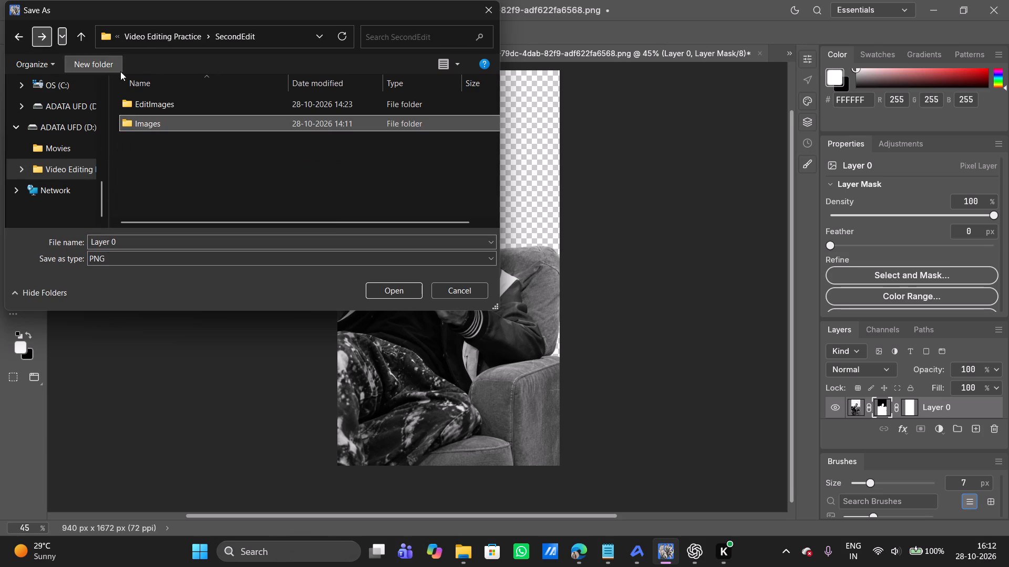
pyautogui.doubleClick(139, 98)
pyautogui.click(130, 242)
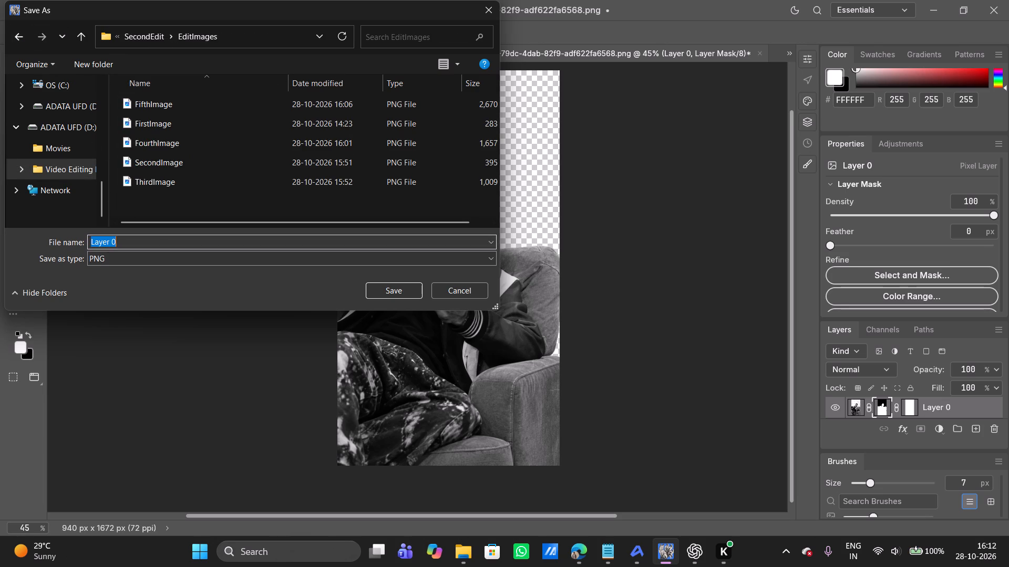
pyautogui.press('BackSpace')
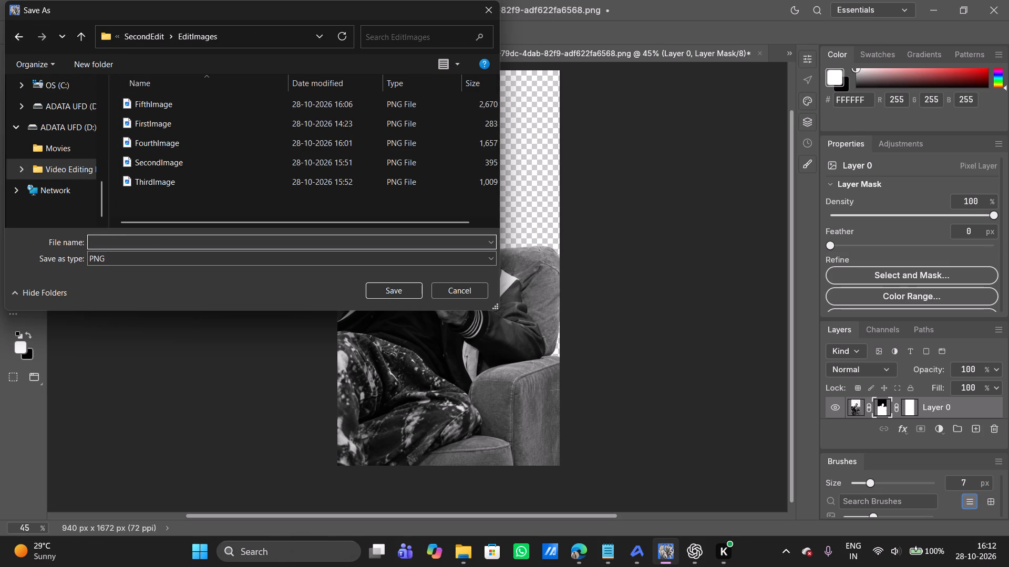
pyautogui.write('Sizth')
pyautogui.press('BackSpace')
pyautogui.press('BackSpace')
pyautogui.press('BackSpace')
pyautogui.write('xthImage')
pyautogui.press('Return')
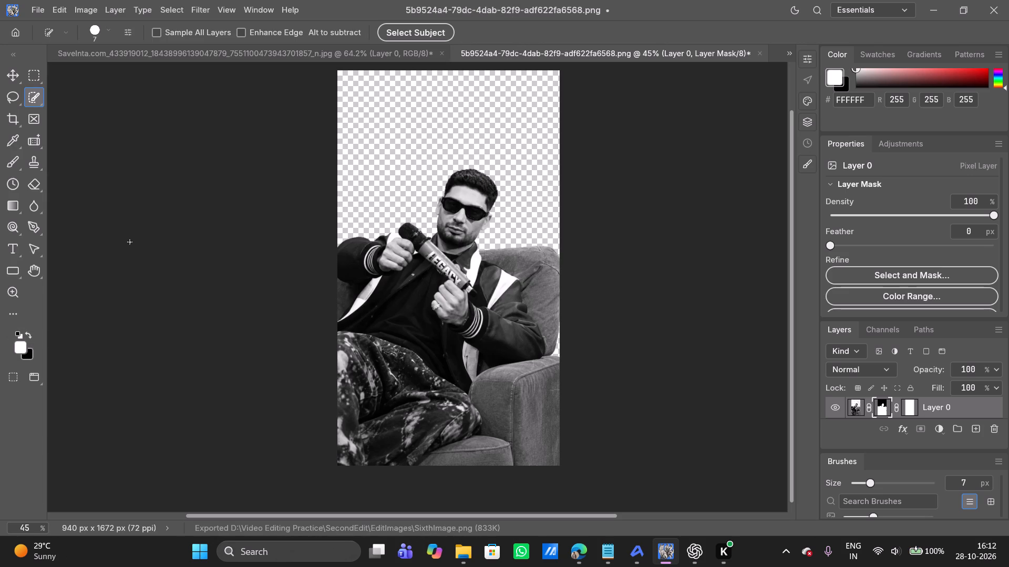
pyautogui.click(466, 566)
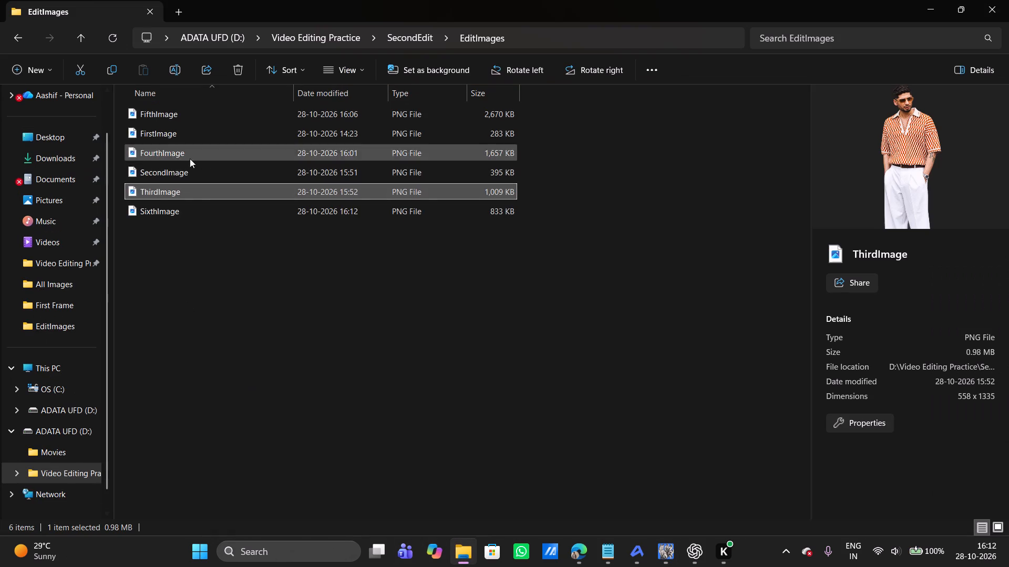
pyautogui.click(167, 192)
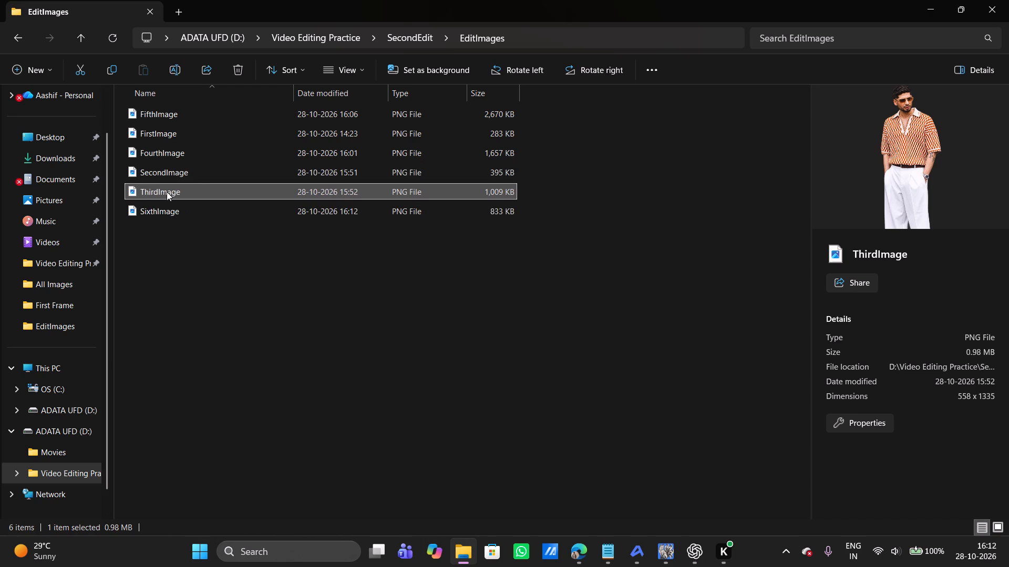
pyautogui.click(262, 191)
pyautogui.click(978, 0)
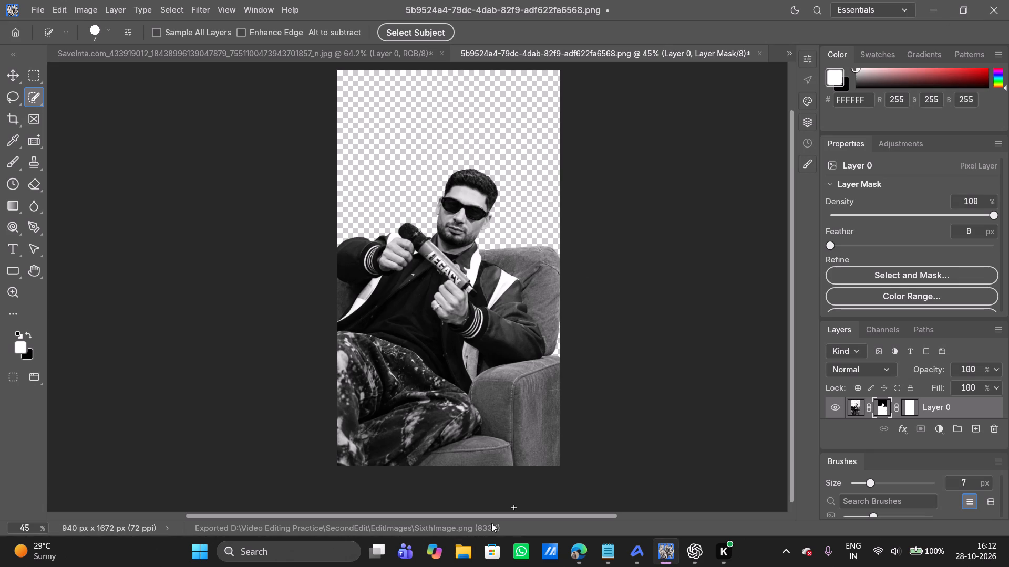
# Open ThirdImage from the SecondEdit project's EditImages folder as a document in the image editor.
pyautogui.click(448, 559)
pyautogui.click(463, 555)
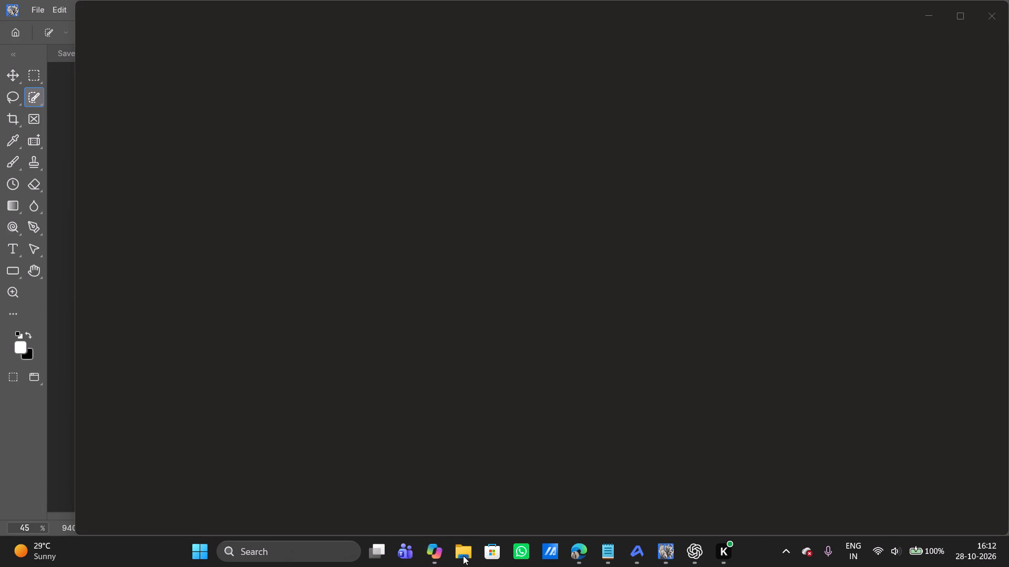
pyautogui.rightClick(444, 545)
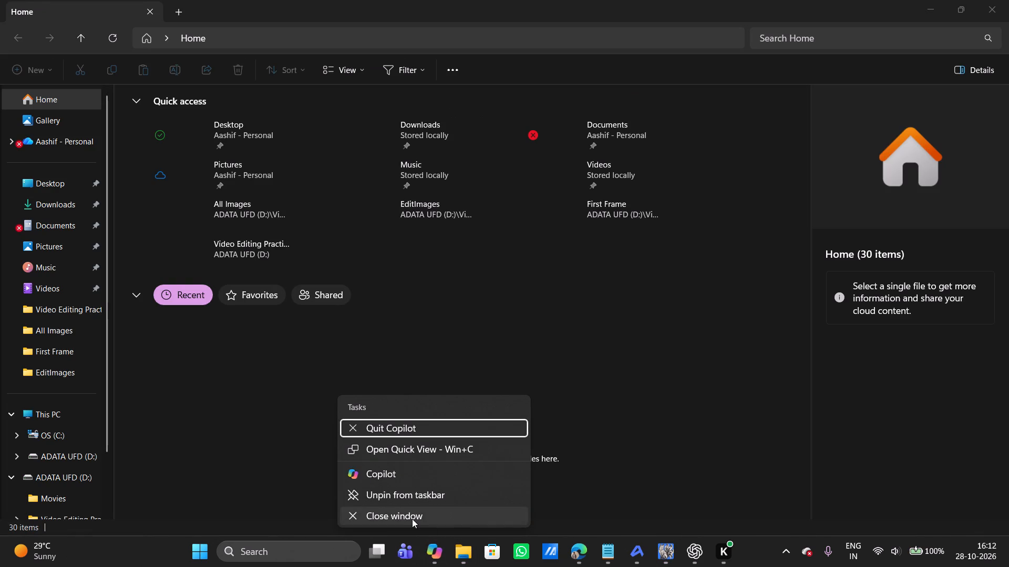
pyautogui.click(412, 519)
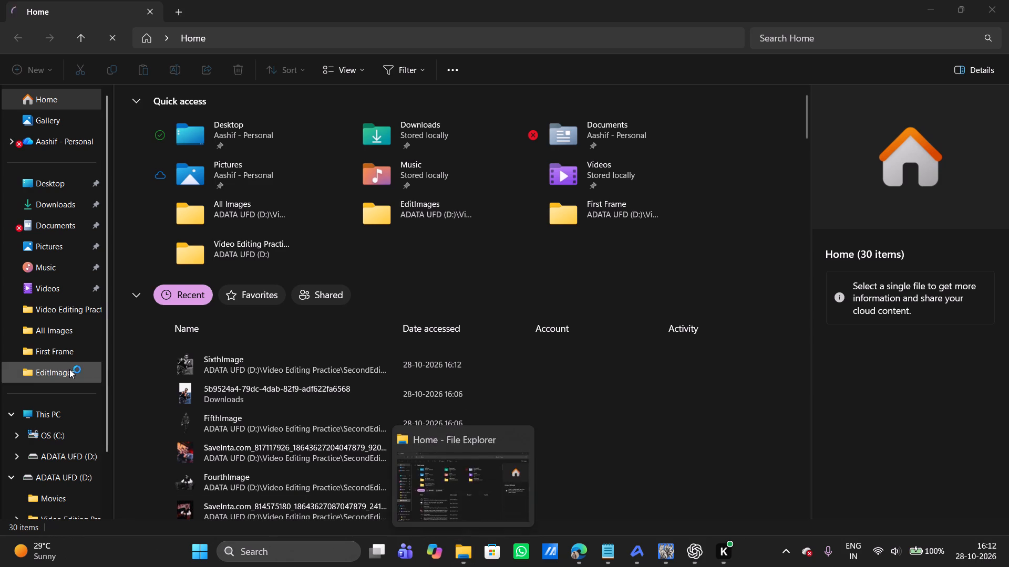
pyautogui.click(54, 510)
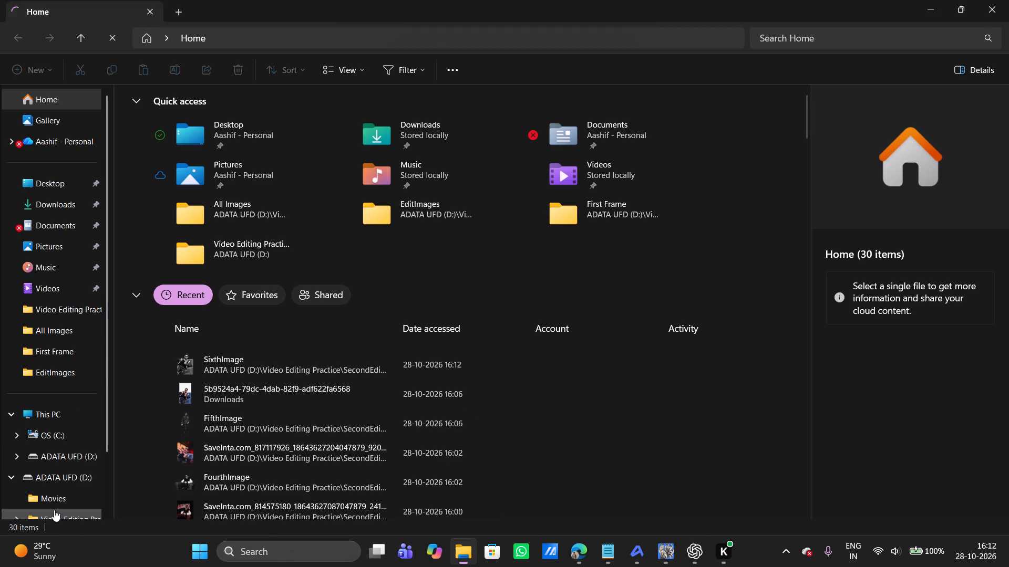
pyautogui.doubleClick(219, 153)
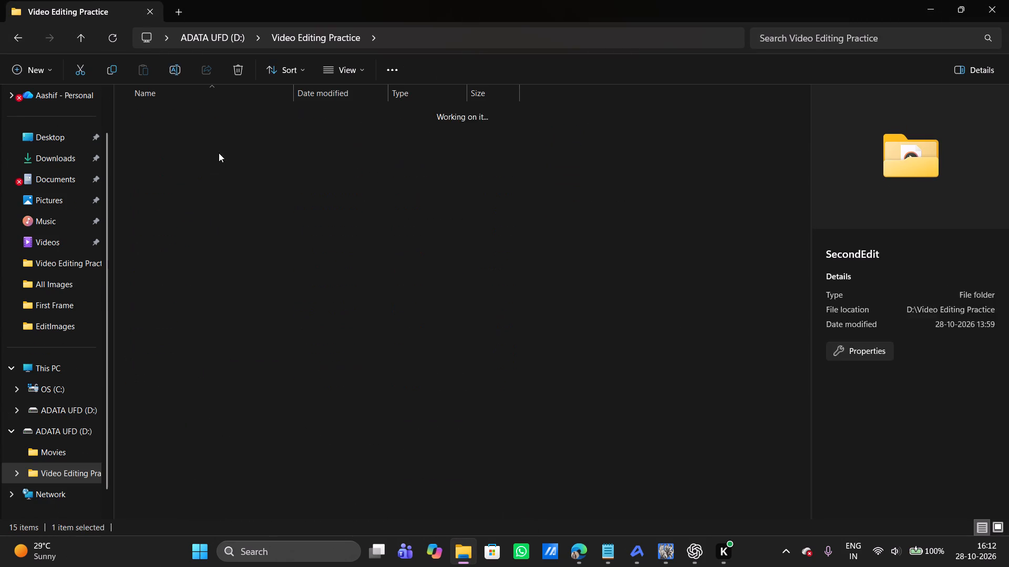
pyautogui.doubleClick(206, 136)
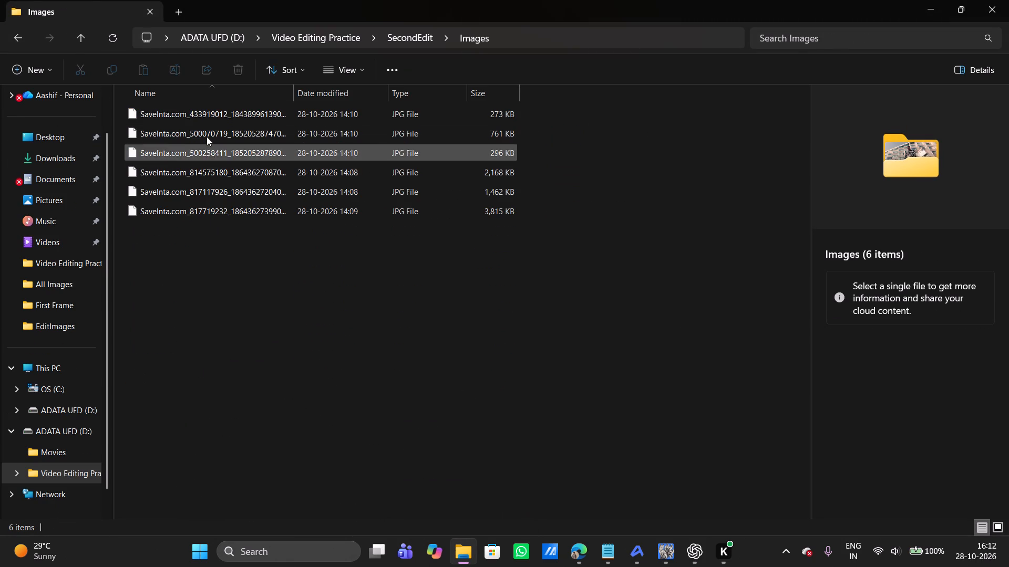
pyautogui.click(27, 44)
pyautogui.doubleClick(159, 109)
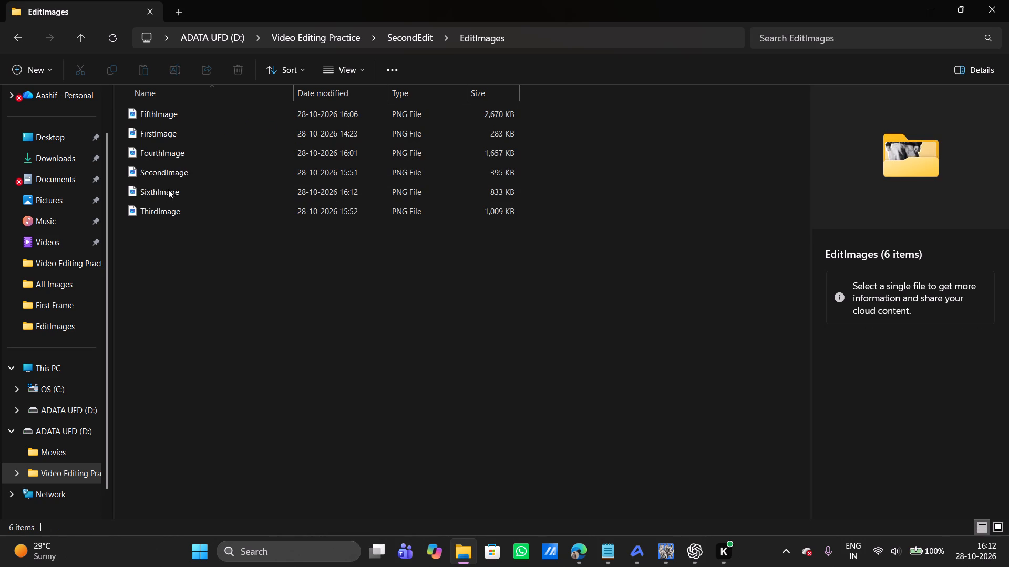
pyautogui.click(159, 204)
pyautogui.click(966, 0)
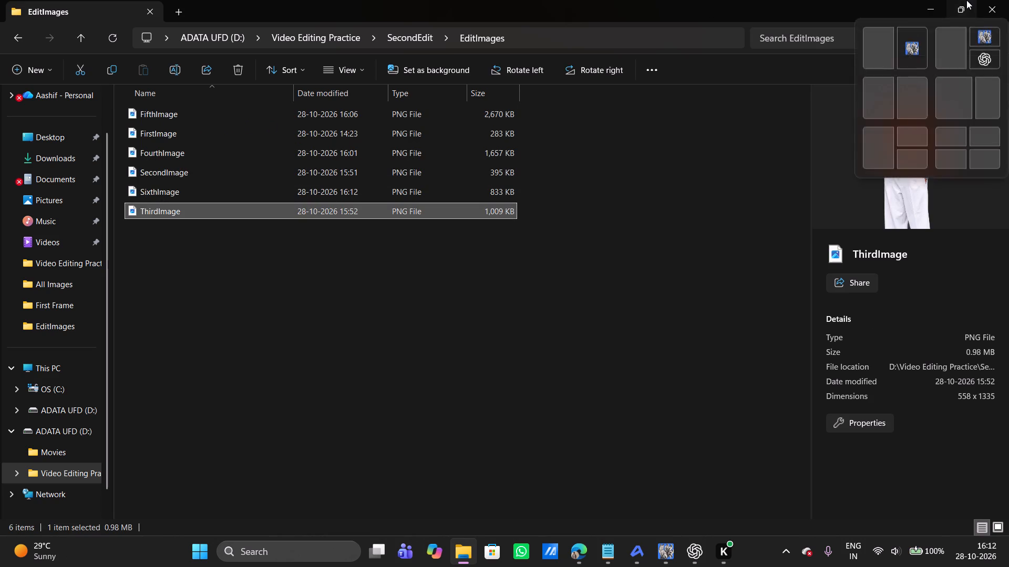
pyautogui.moveTo(185, 218); pyautogui.dragTo(911, 405)
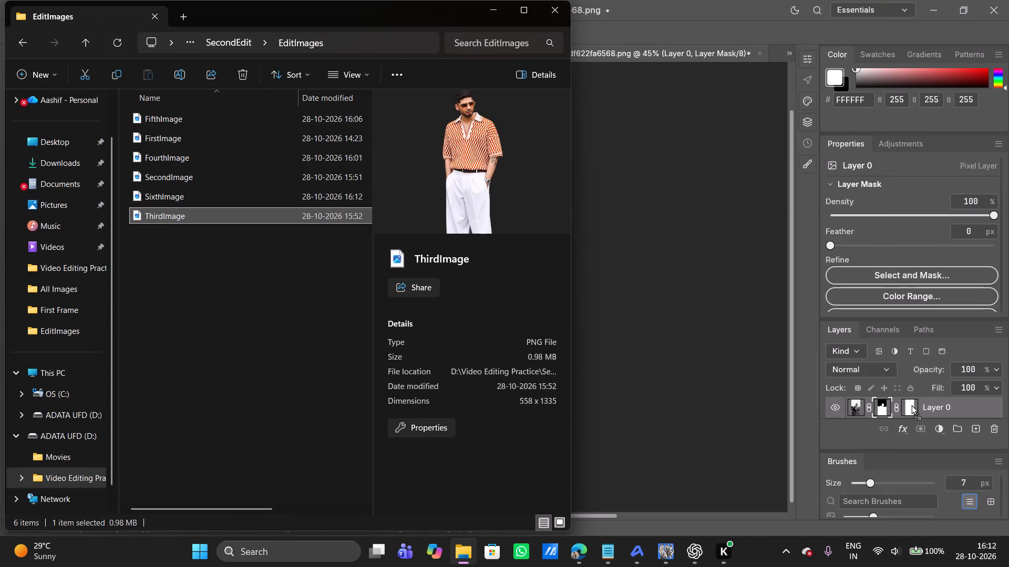
pyautogui.moveTo(911, 405); pyautogui.dragTo(843, 403)
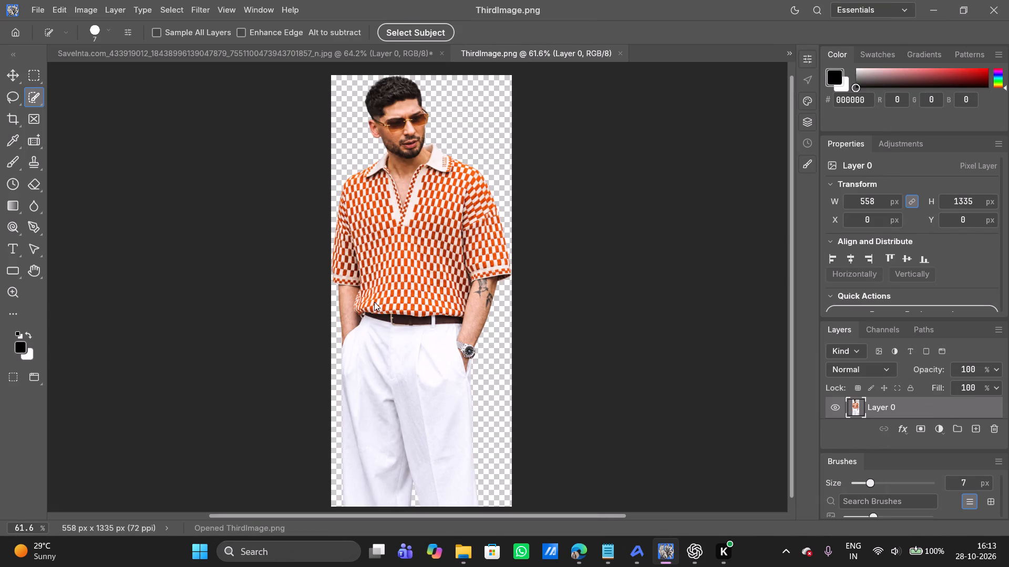
# Desaturate Layer 0 of ThirdImage to black and white.
pyautogui.hotkey('ctrl', 'shift', 'u')
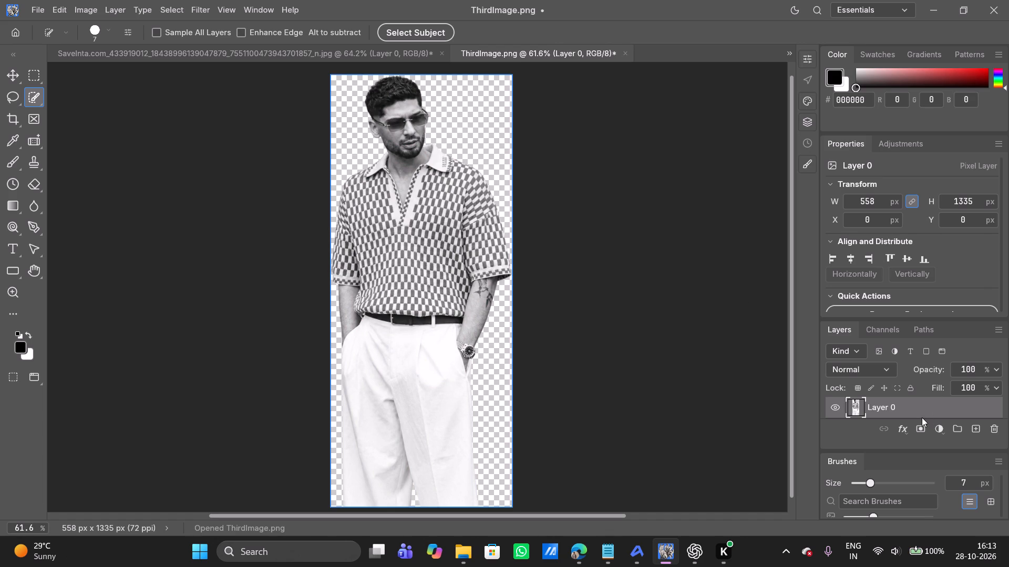
# Quick export the desaturated Layer 0 as a PNG named ThirdImage in the EditImages folder, replacing the existing file.
pyautogui.rightClick(896, 411)
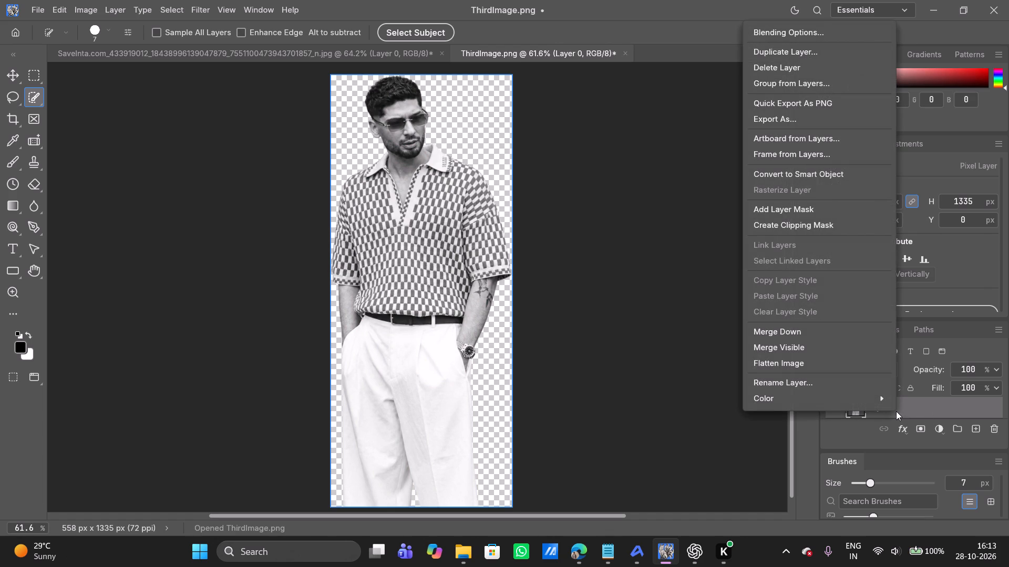
pyautogui.click(817, 102)
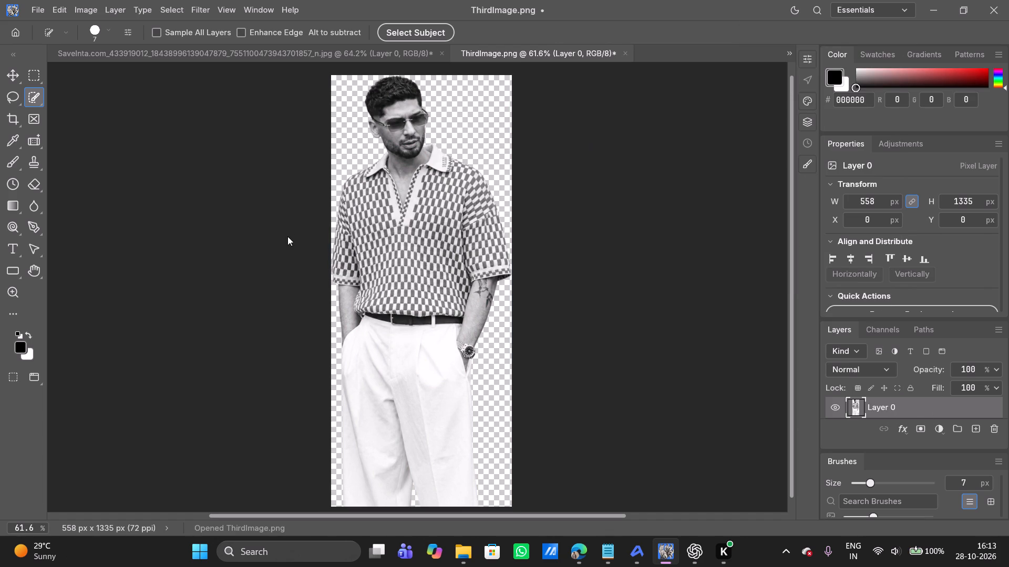
pyautogui.press('BackSpace')
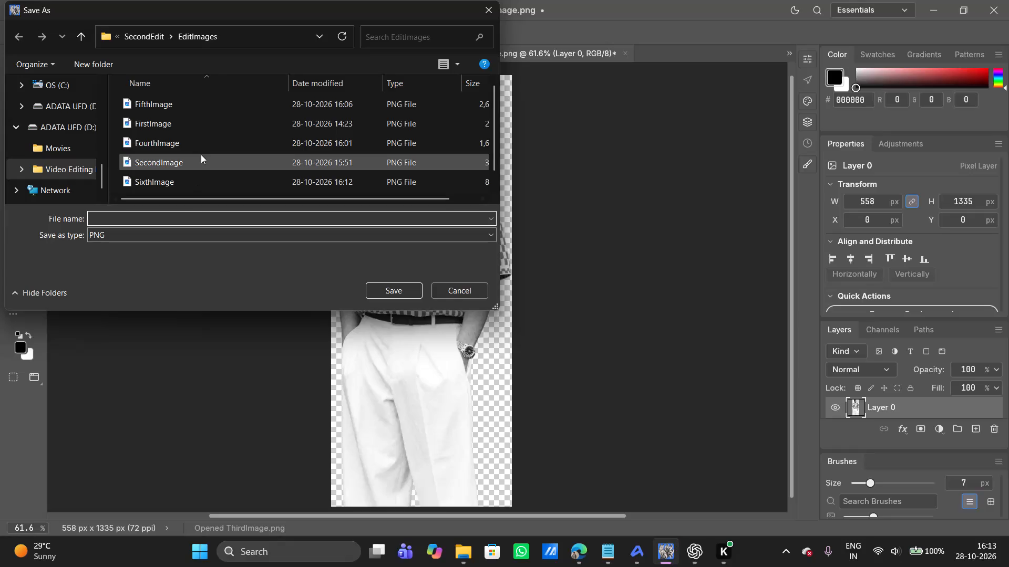
pyautogui.scroll(-1, 201, 154)
pyautogui.write('Thir')
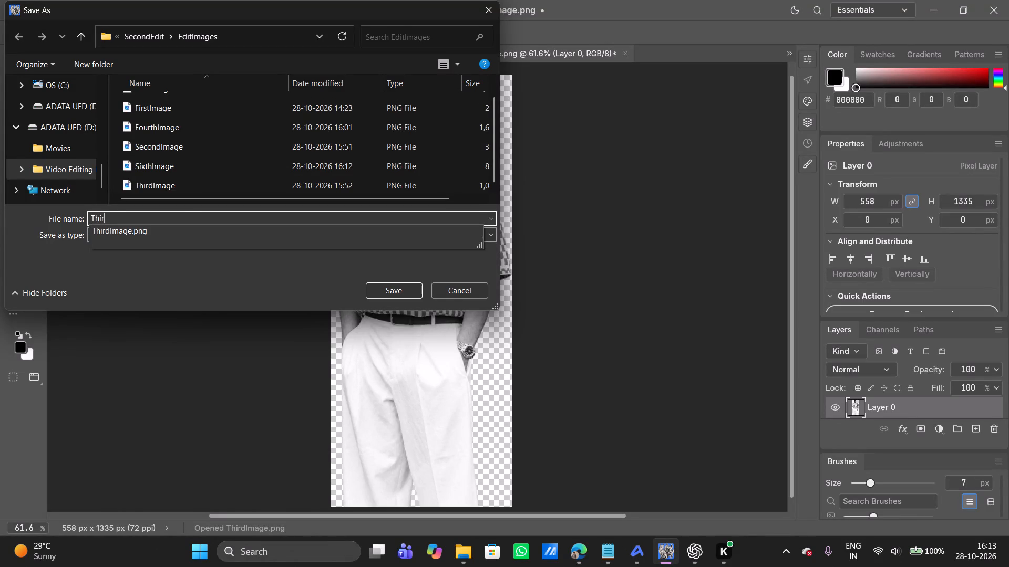
pyautogui.write('dImage')
pyautogui.press('Return')
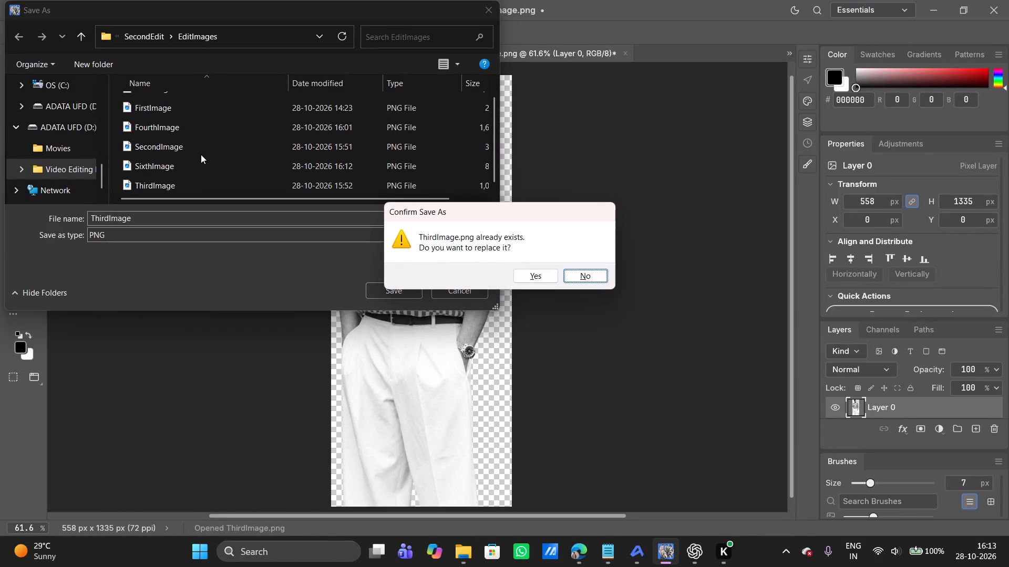
pyautogui.click(541, 277)
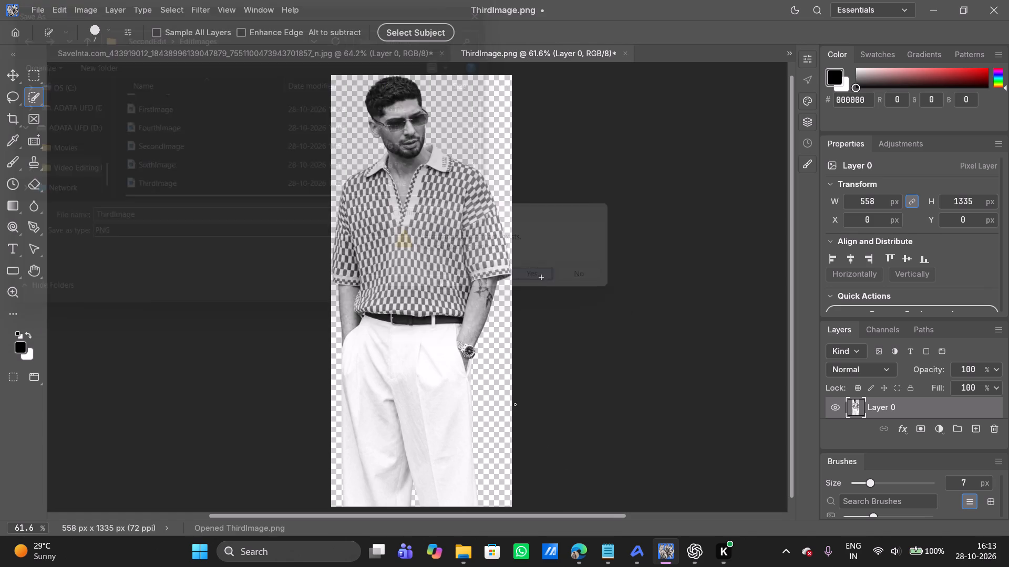
# Switch to File Explorer and preview each of the exported PNGs in the EditImages folder to check that they are black and white.
pyautogui.click(471, 565)
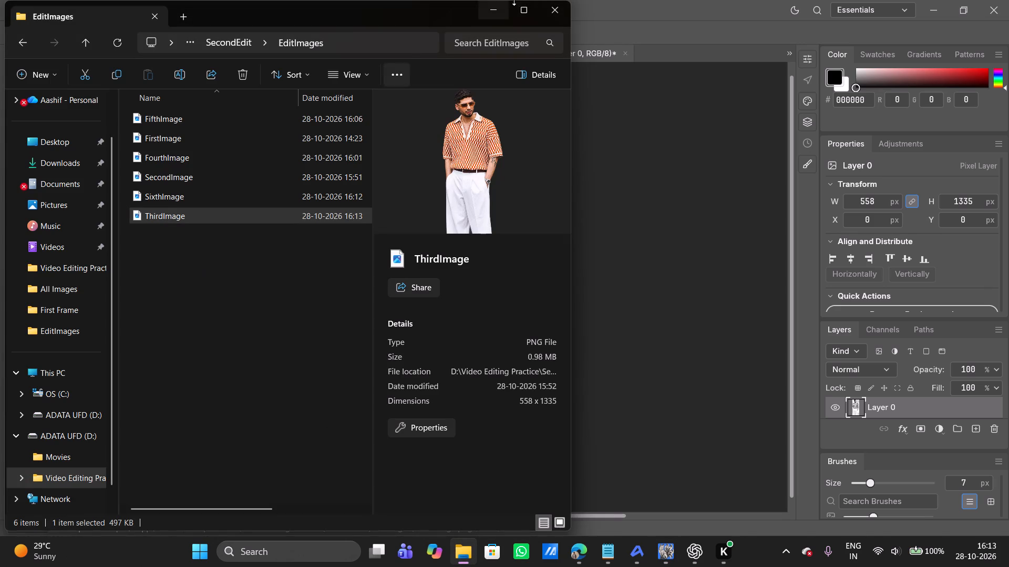
pyautogui.click(521, 8)
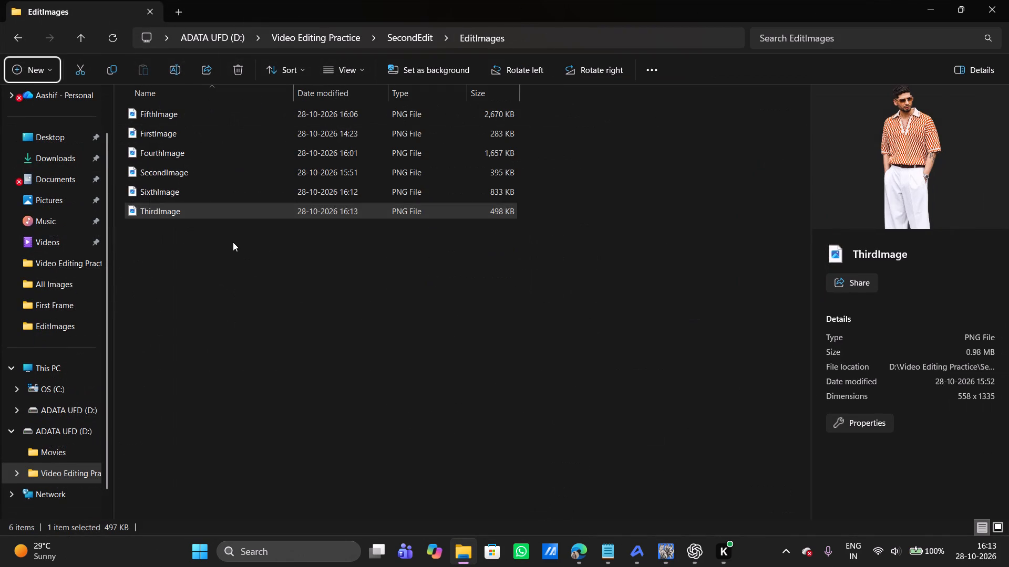
pyautogui.click(233, 242)
pyautogui.hotkey('ctrl', 'r')
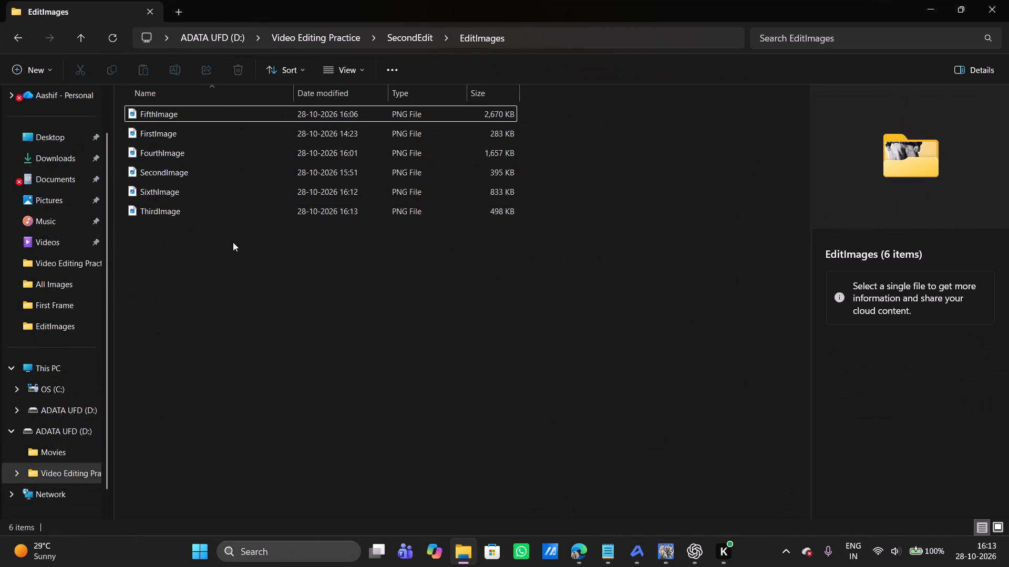
pyautogui.click(159, 107)
pyautogui.click(167, 137)
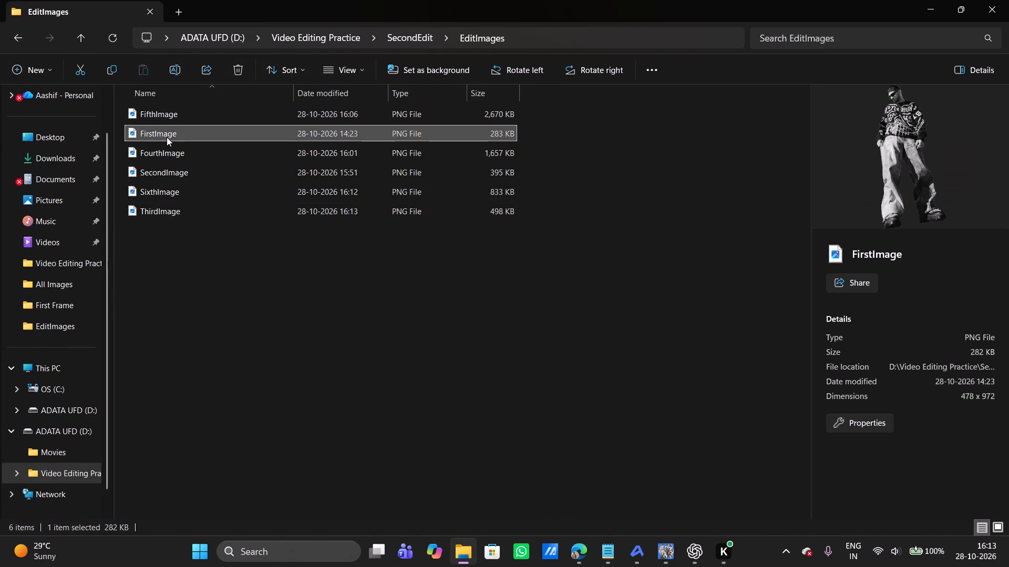
pyautogui.click(168, 160)
pyautogui.click(165, 178)
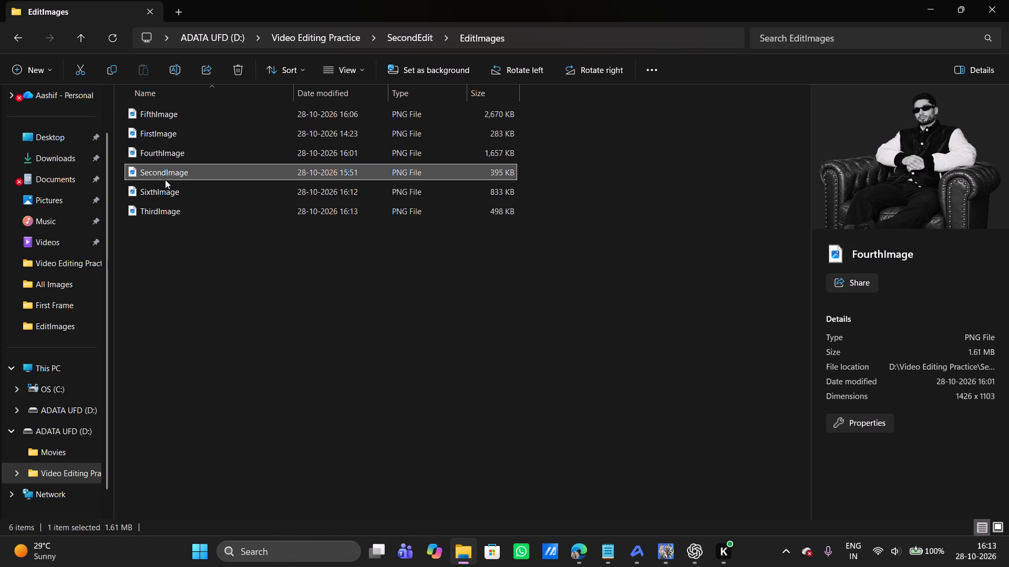
pyautogui.click(168, 198)
pyautogui.click(161, 216)
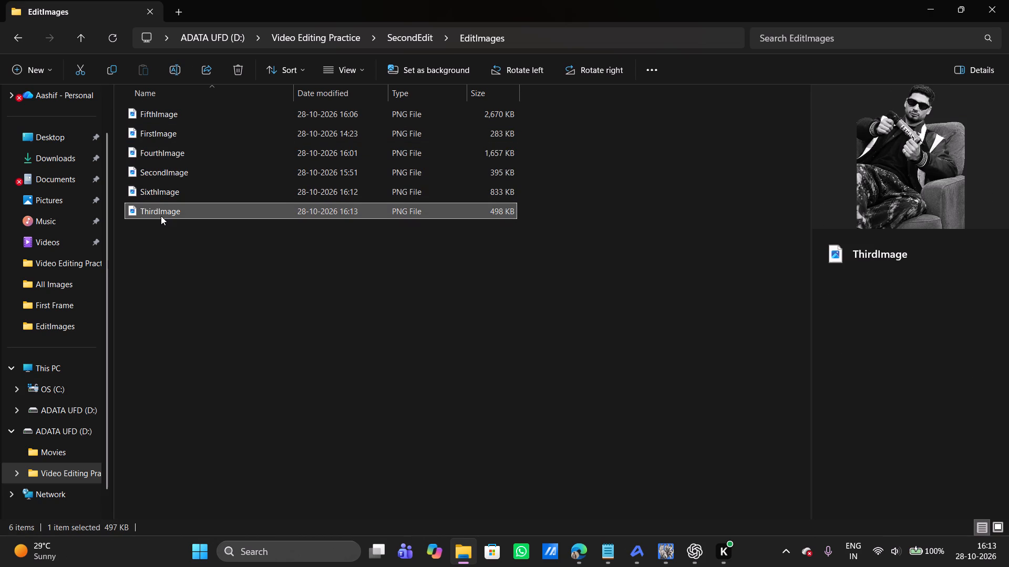
pyautogui.click(292, 271)
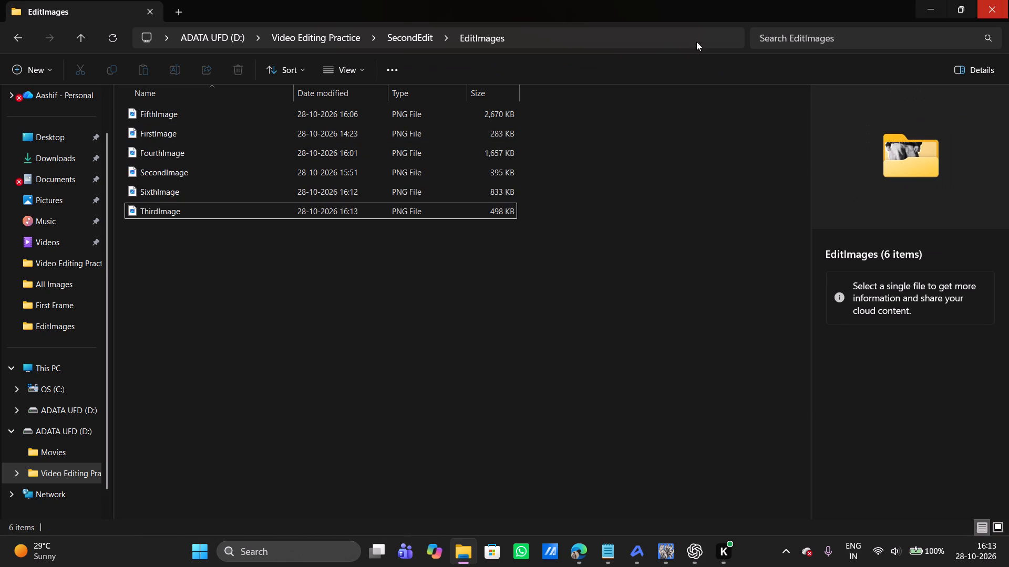
pyautogui.click(181, 202)
pyautogui.click(199, 192)
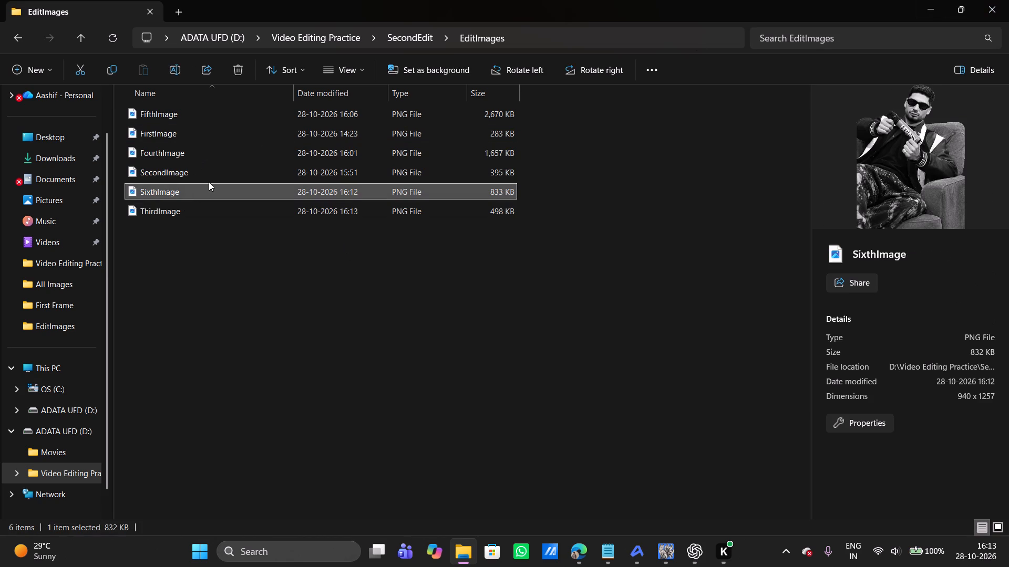
pyautogui.click(217, 176)
pyautogui.click(212, 162)
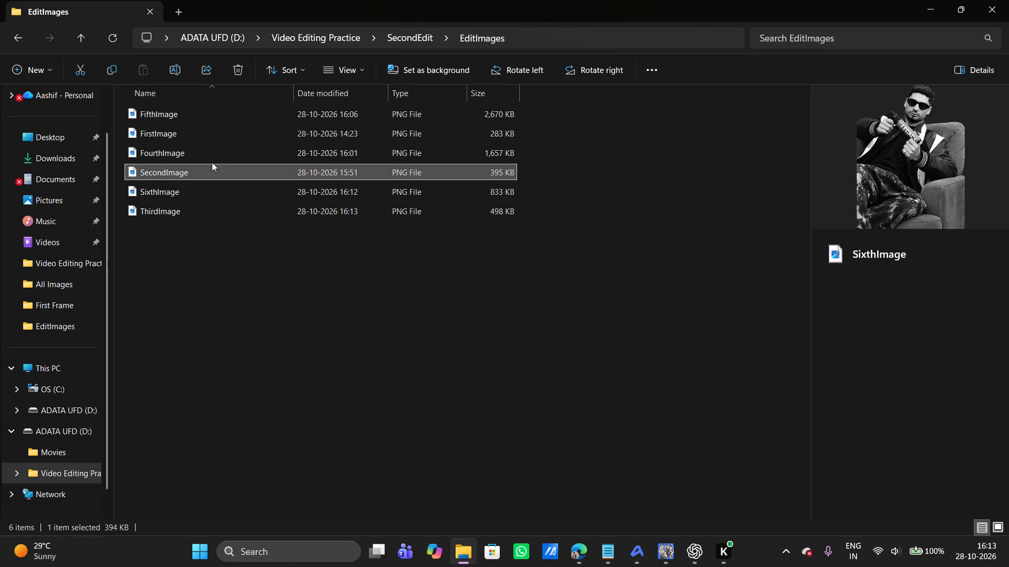
pyautogui.click(199, 156)
pyautogui.click(223, 140)
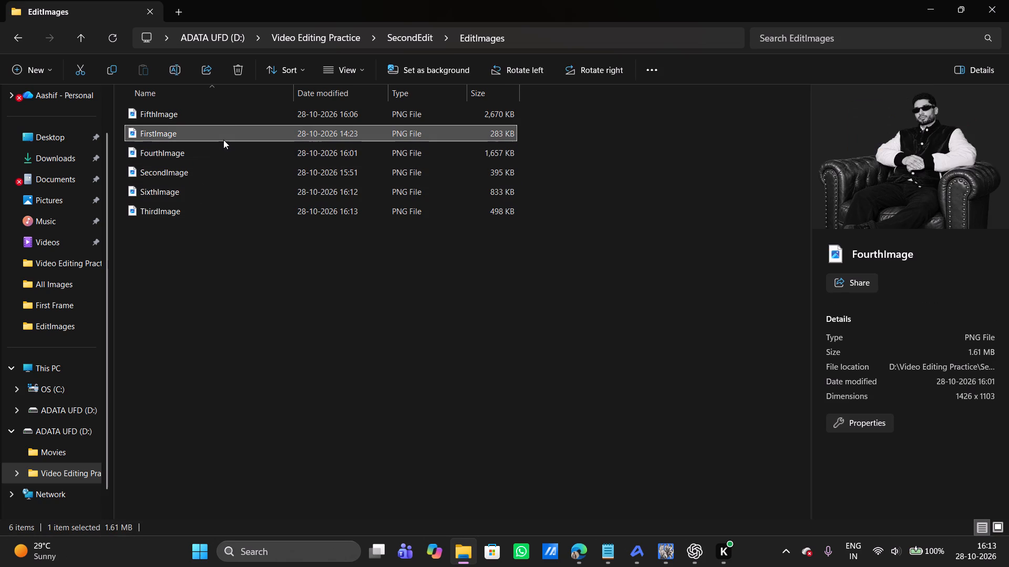
pyautogui.click(206, 121)
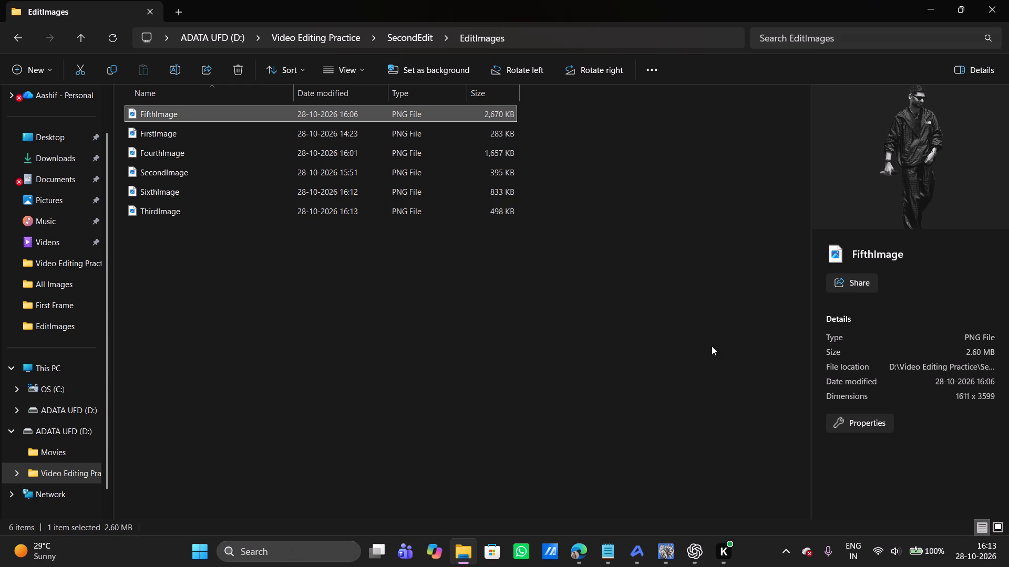
# Switch to the web browser and close the YouTube Shorts tab, leaving a new tab open.
pyautogui.click(582, 547)
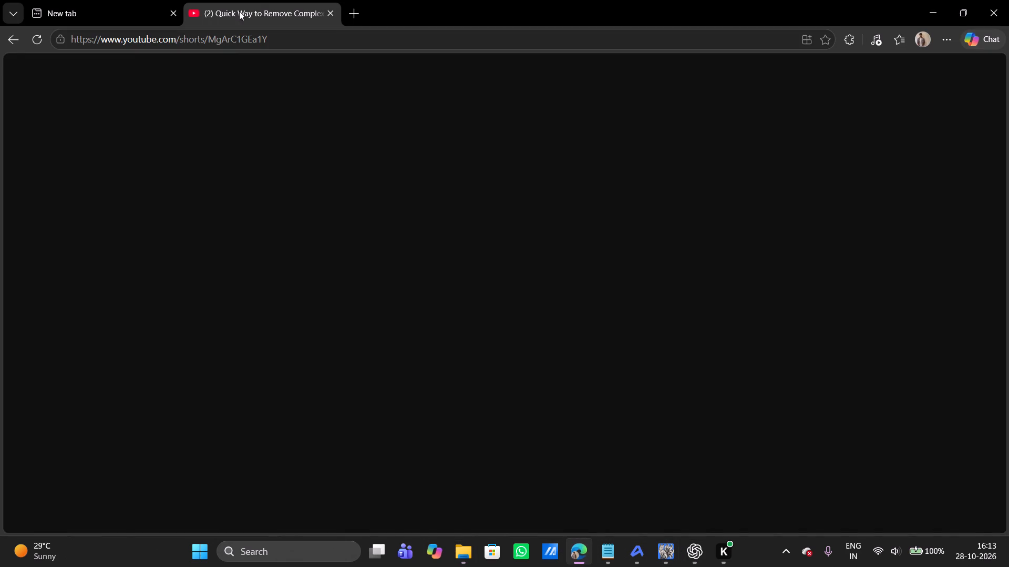
pyautogui.click(109, 0)
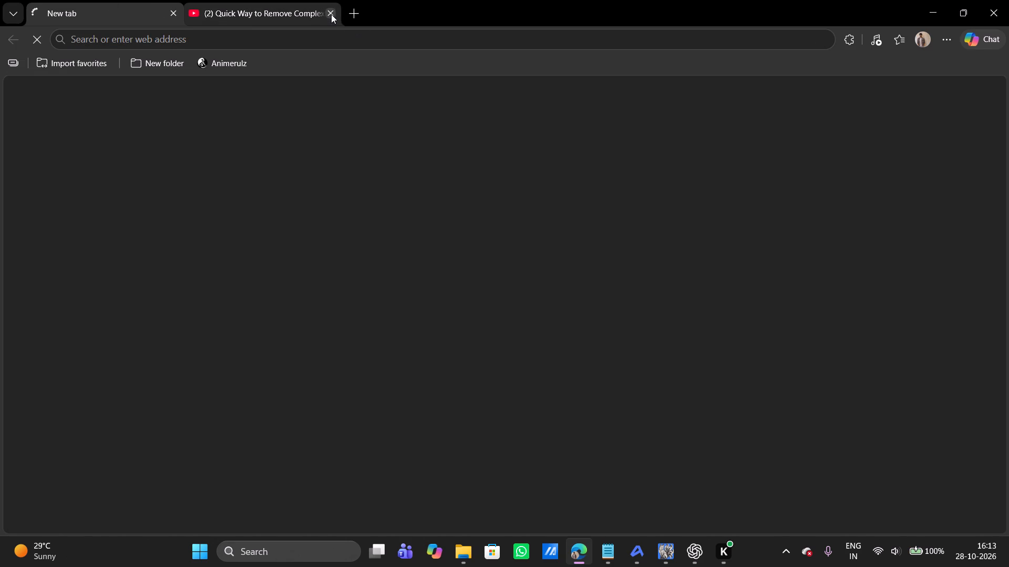
pyautogui.click(332, 14)
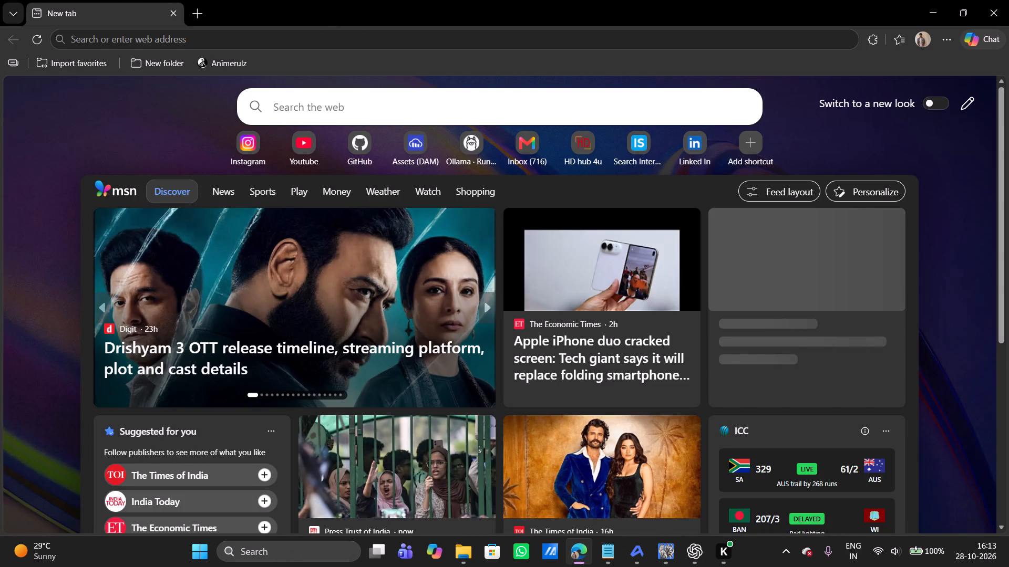
# Search the web for "realkrsn images" and look through the image results.
pyautogui.click(177, 41)
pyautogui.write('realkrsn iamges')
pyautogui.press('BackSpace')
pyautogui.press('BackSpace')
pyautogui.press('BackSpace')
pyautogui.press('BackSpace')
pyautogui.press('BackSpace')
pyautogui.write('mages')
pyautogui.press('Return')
pyautogui.click(224, 120)
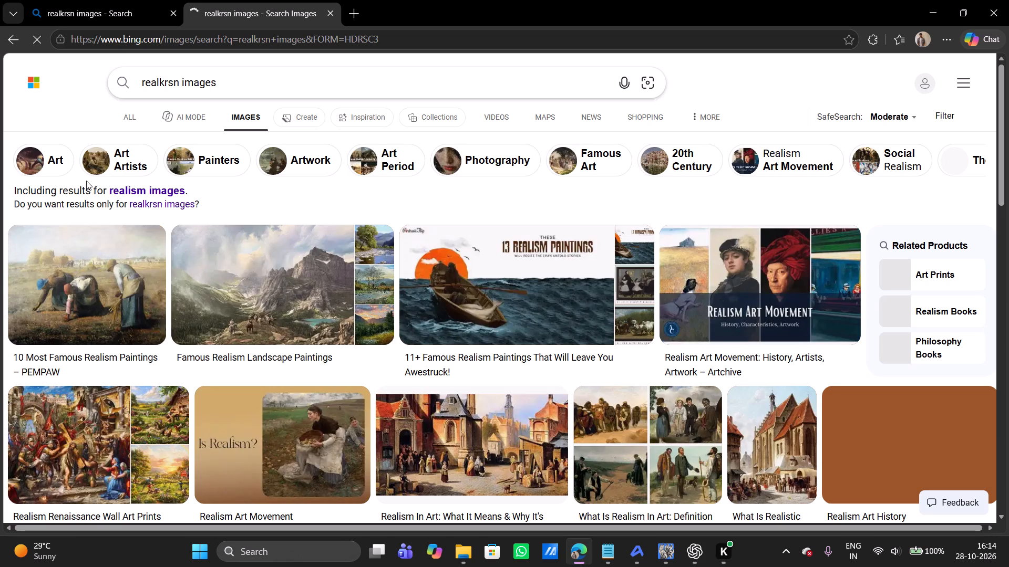
pyautogui.scroll(-2, 86, 181)
pyautogui.scroll(8, 86, 181)
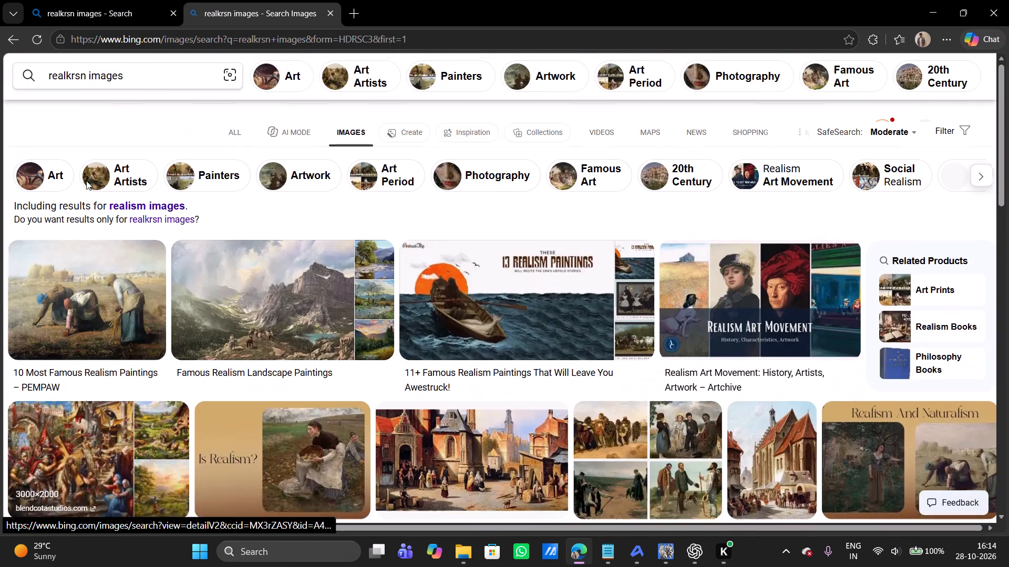
# Go back to the general web results, view the Instagram reels profile listed for KR$NA, and close its window.
pyautogui.click(94, 0)
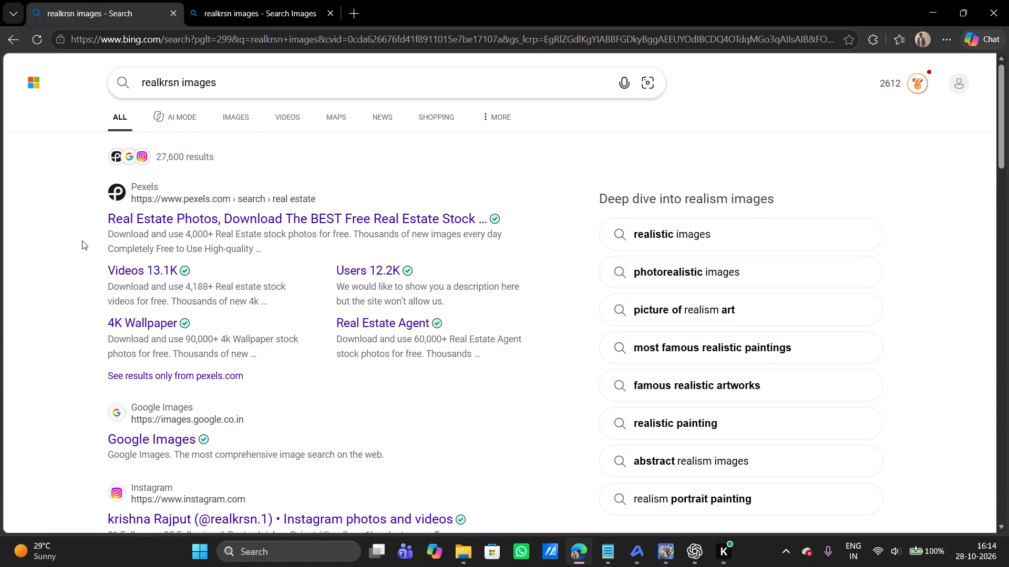
pyautogui.scroll(-1, 82, 240)
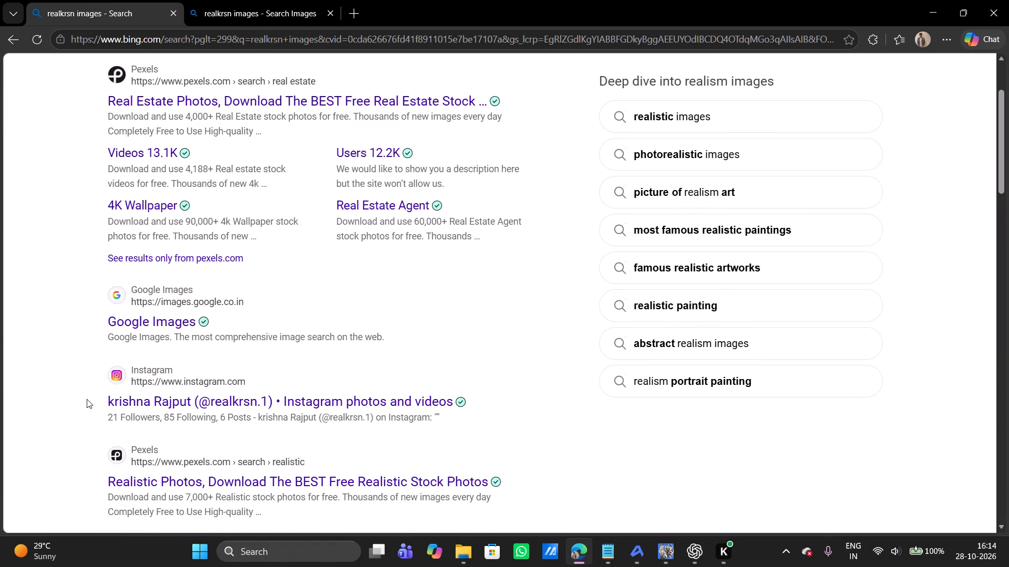
pyautogui.scroll(-2, 87, 399)
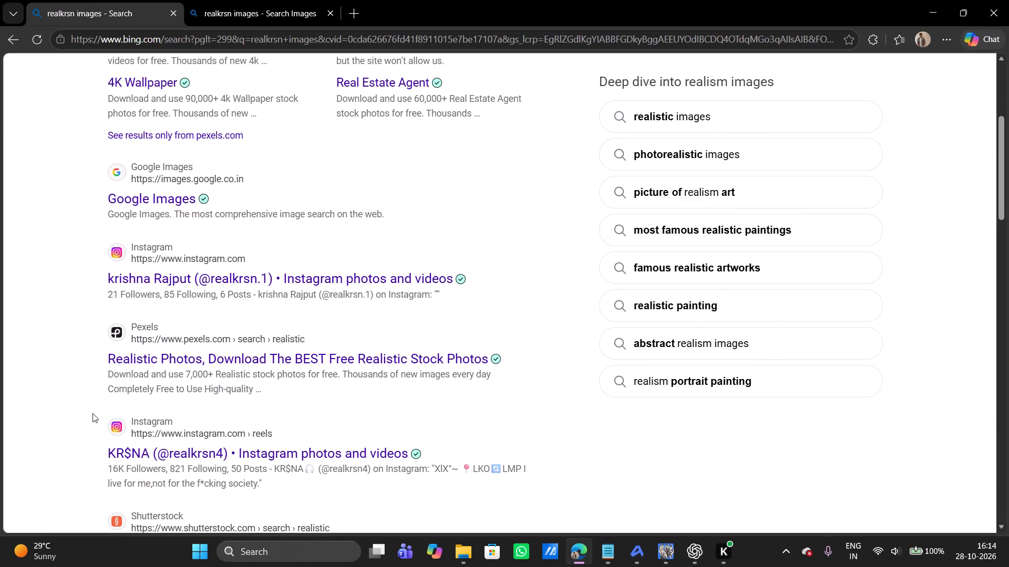
pyautogui.click(113, 443)
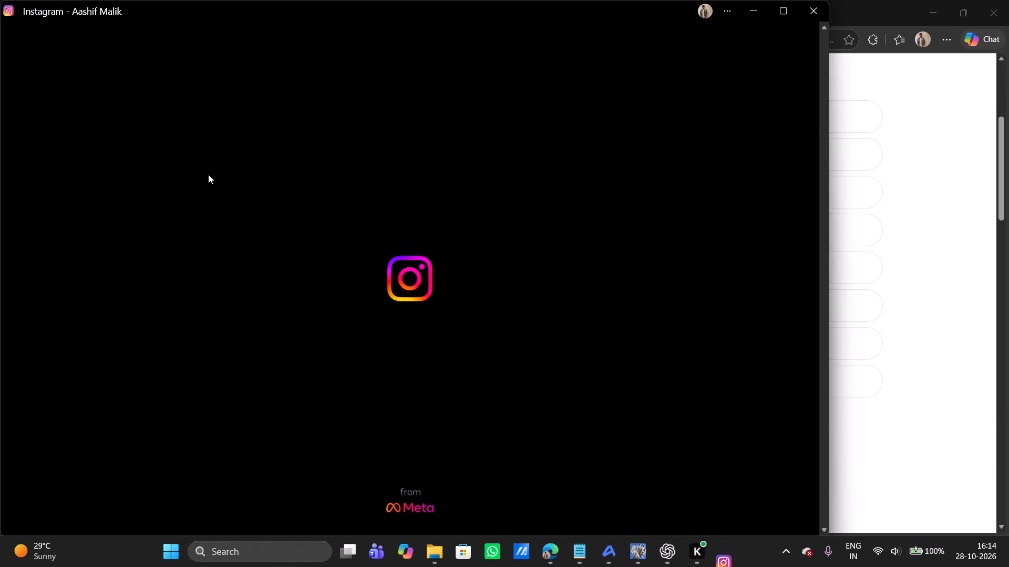
pyautogui.click(793, 10)
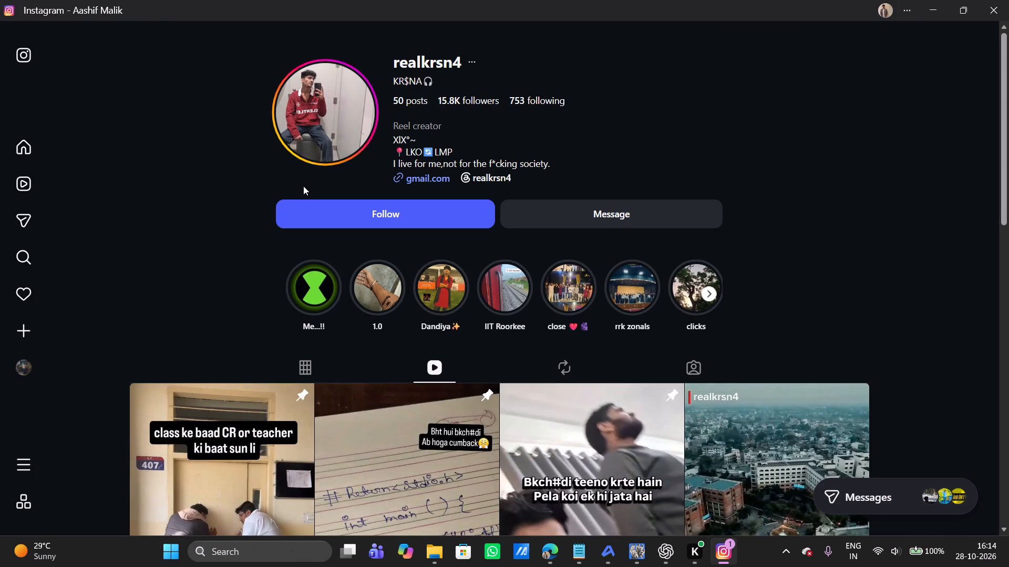
pyautogui.click(1008, 0)
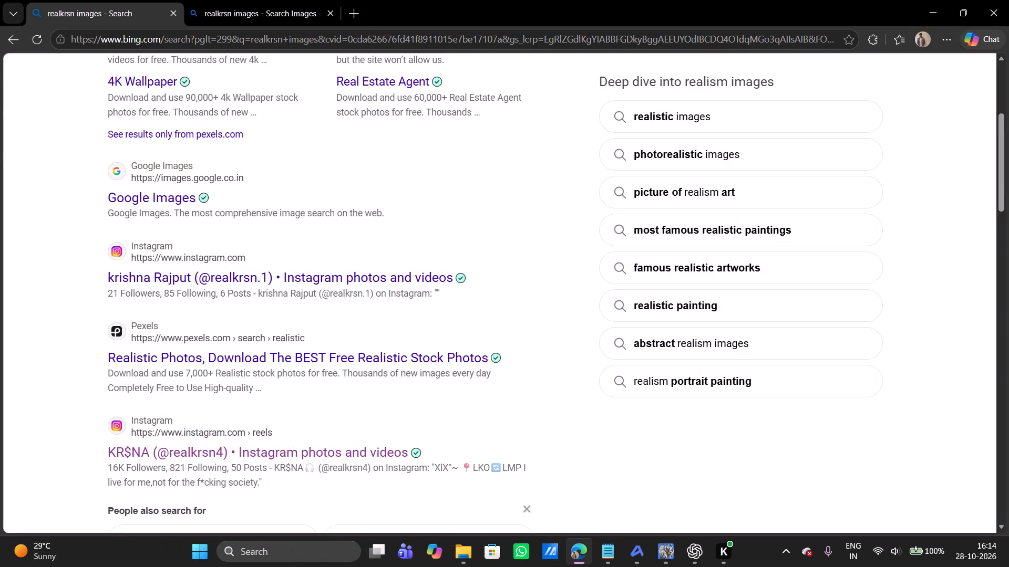
# Open a new browser tab and close both "realkrsn images" search tabs.
pyautogui.click(357, 9)
pyautogui.click(172, 13)
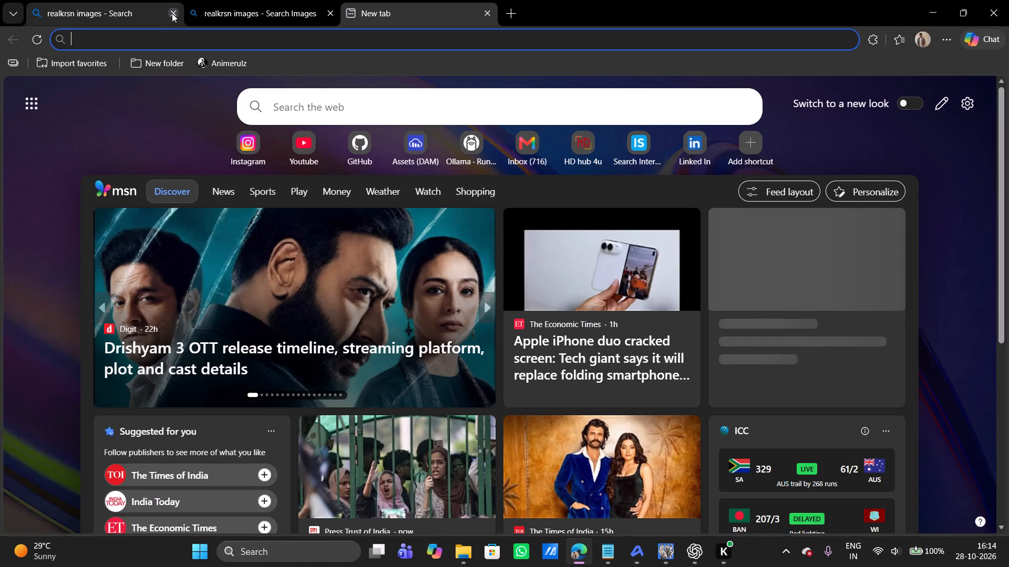
pyautogui.click(172, 13)
pyautogui.click(172, 13)
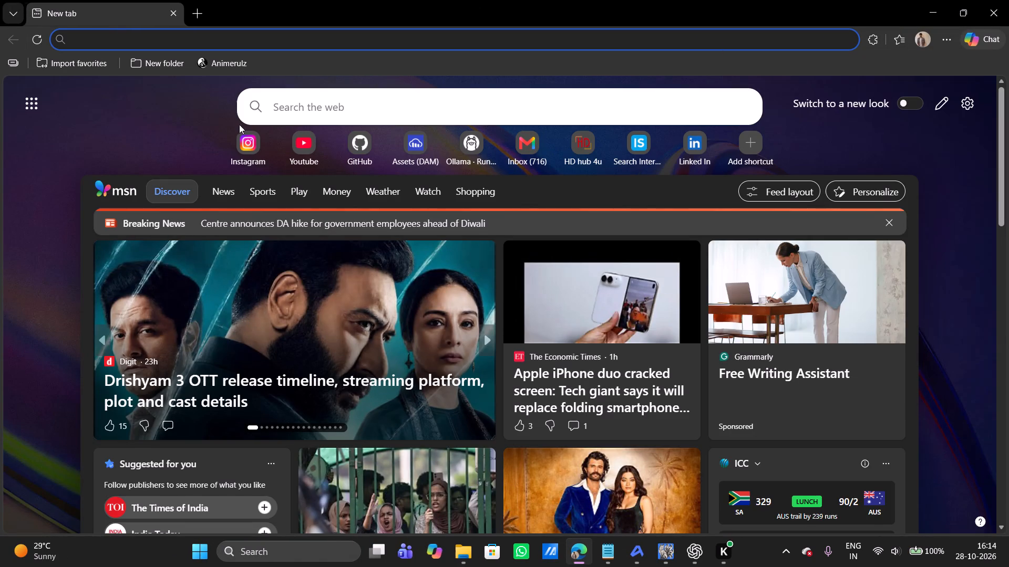
# Open Instagram and go to the verified realkrsna profile from the recent searches.
pyautogui.click(252, 157)
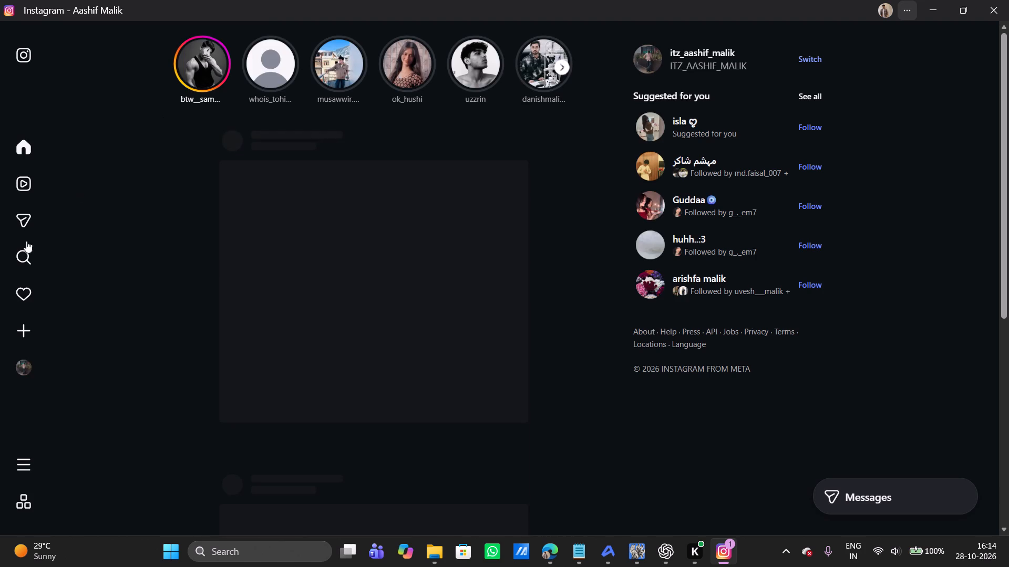
pyautogui.click(40, 246)
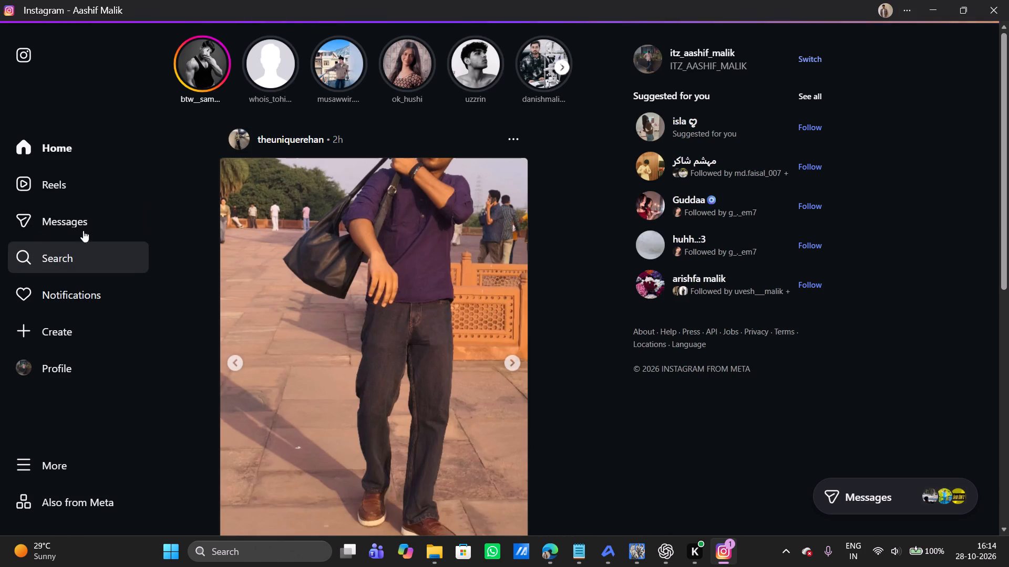
pyautogui.click(373, 63)
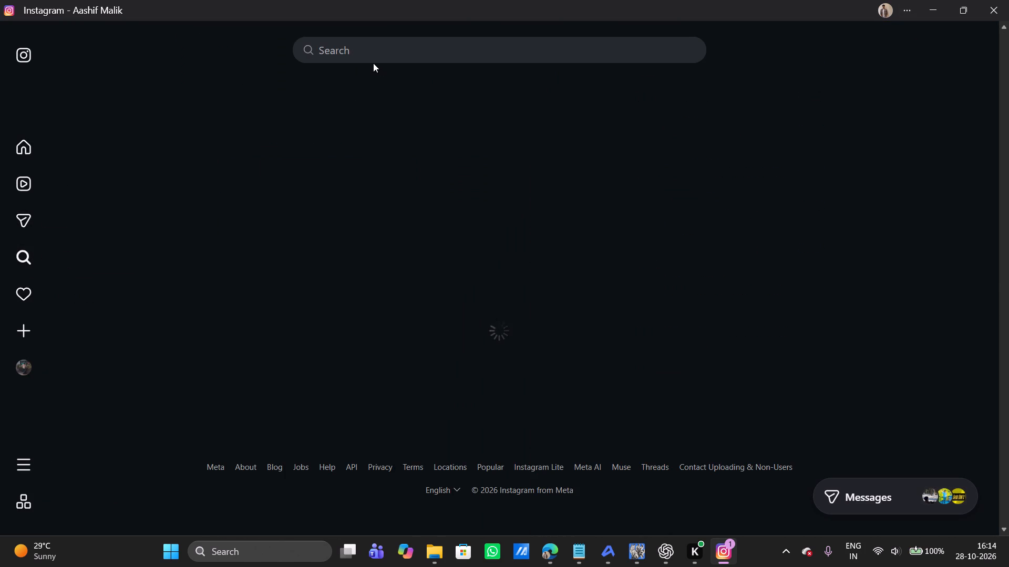
pyautogui.click(352, 47)
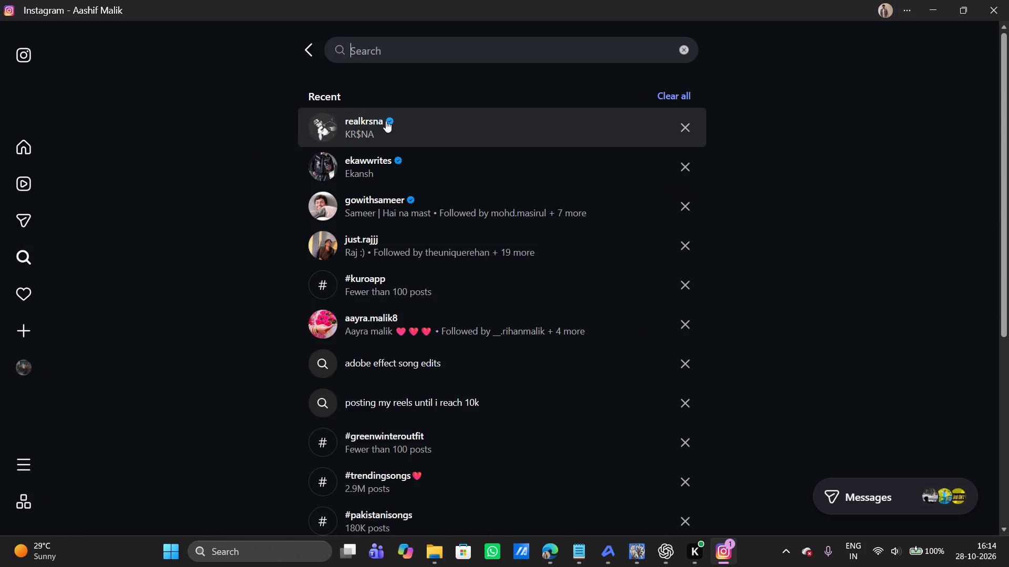
pyautogui.click(386, 121)
pyautogui.scroll(-2, 221, 217)
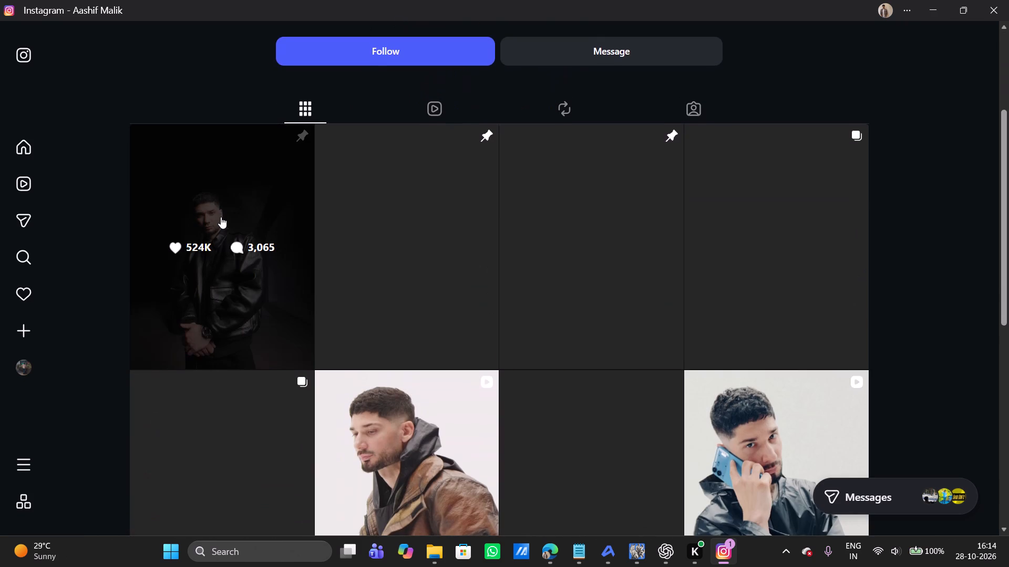
pyautogui.scroll(-2, 221, 217)
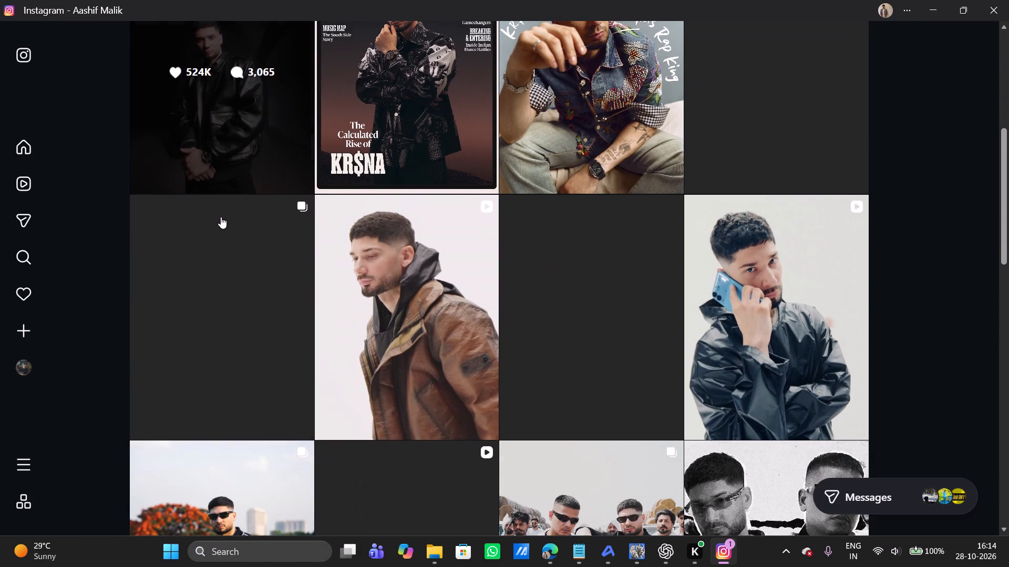
pyautogui.scroll(-1, 221, 217)
pyautogui.scroll(-2, 364, 260)
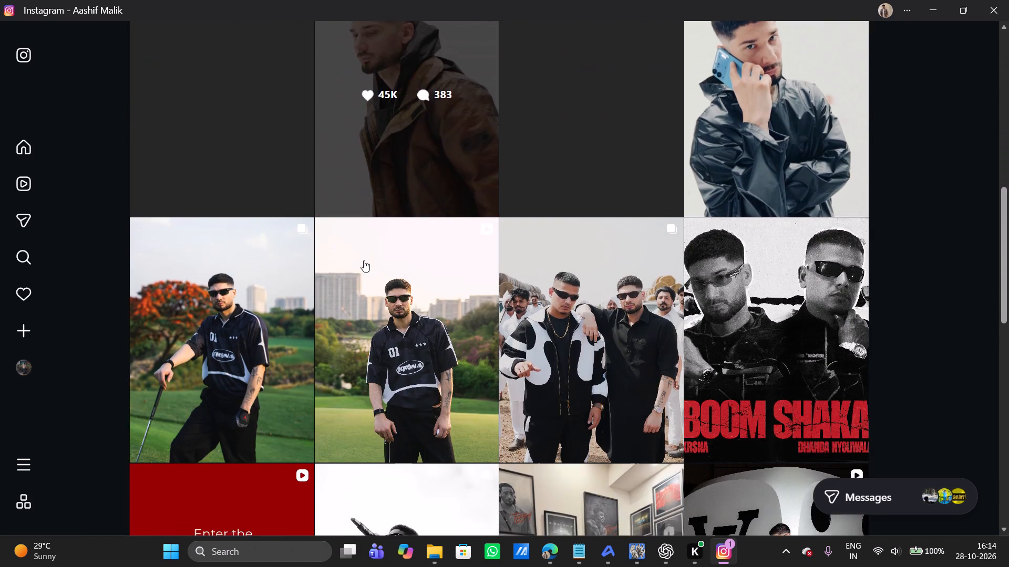
pyautogui.scroll(-5, 364, 260)
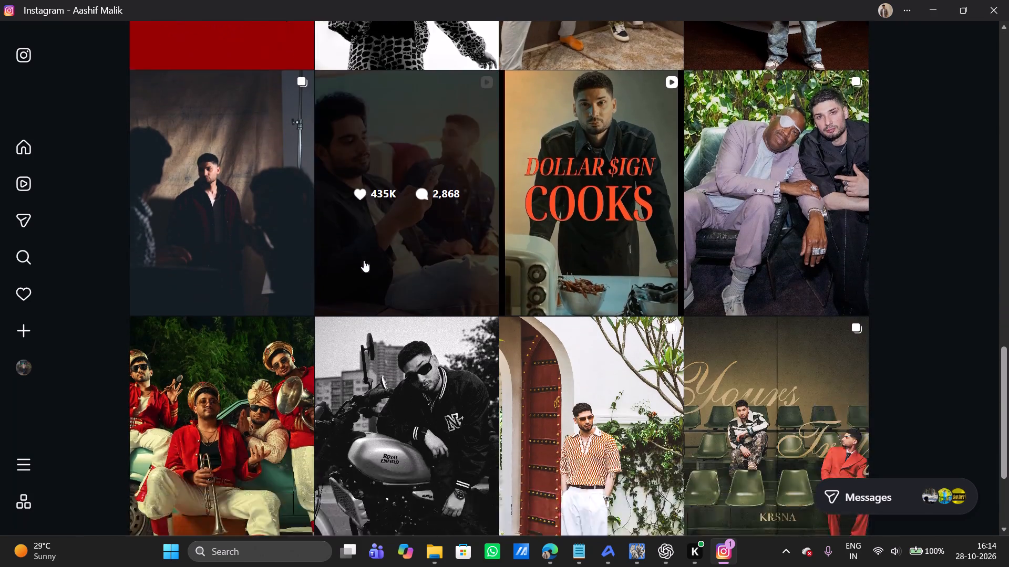
pyautogui.scroll(-2, 364, 260)
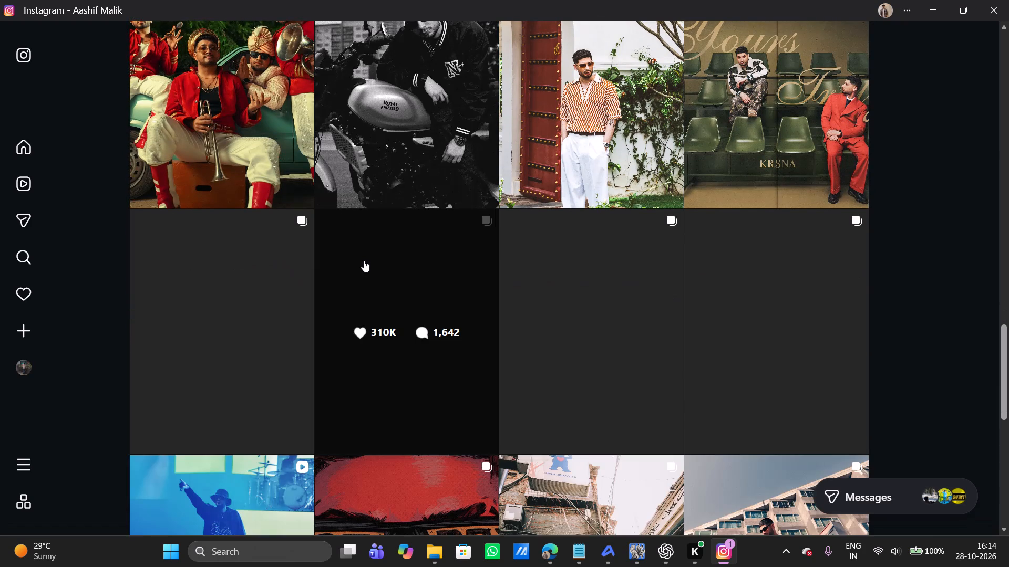
pyautogui.scroll(-4, 364, 260)
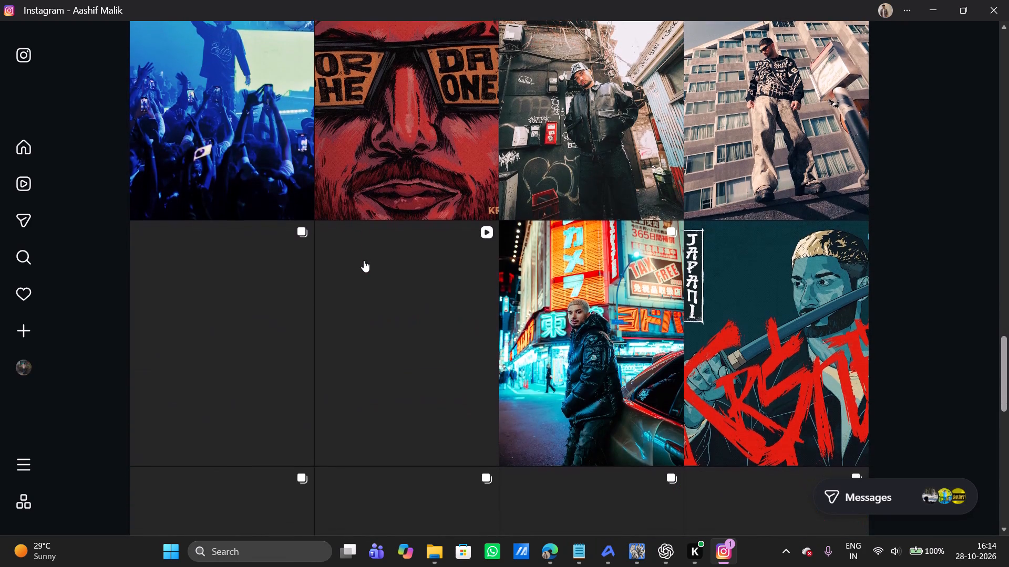
pyautogui.scroll(-1, 364, 260)
pyautogui.scroll(1, 364, 260)
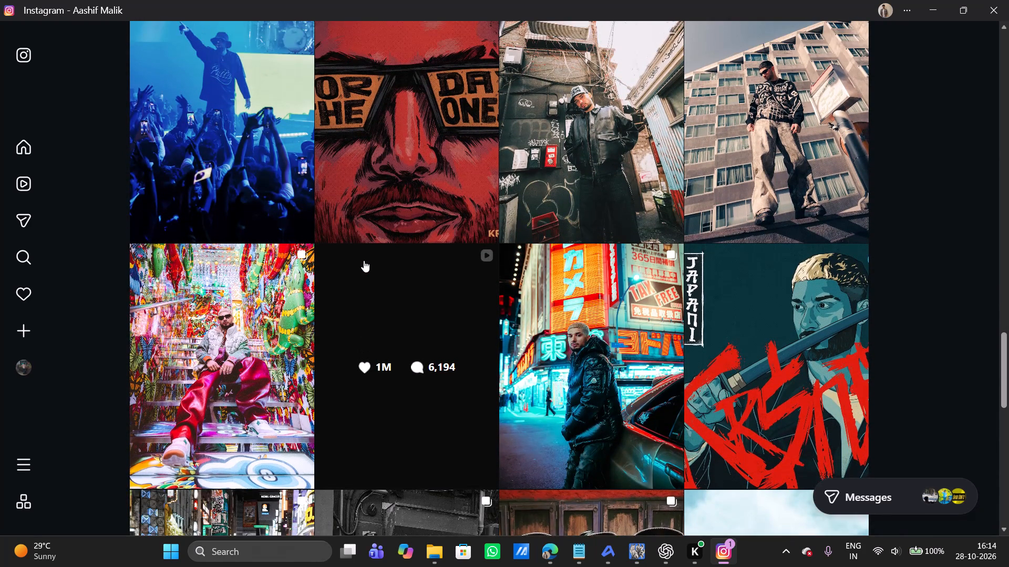
pyautogui.scroll(-5, 364, 260)
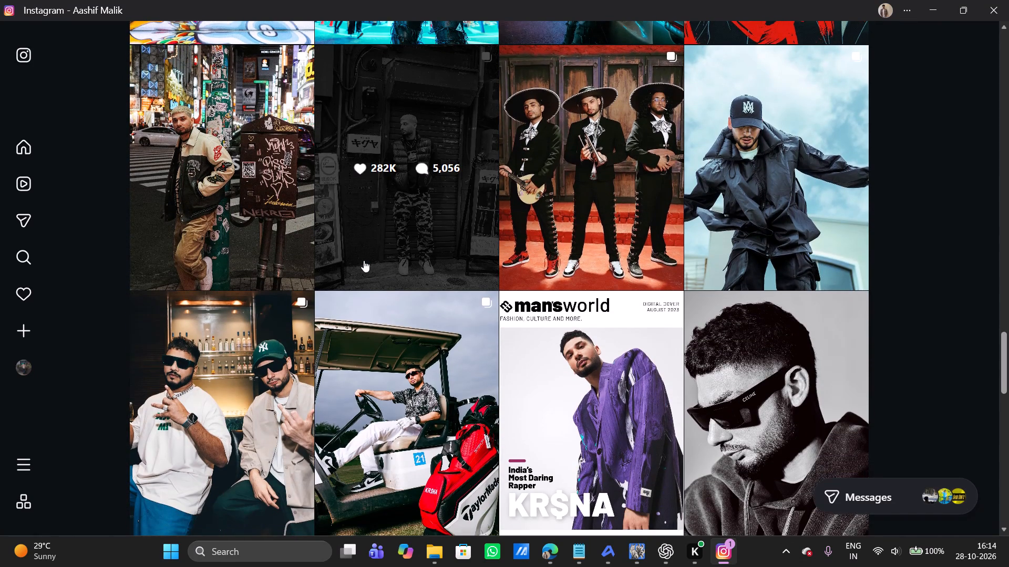
pyautogui.scroll(-4, 364, 260)
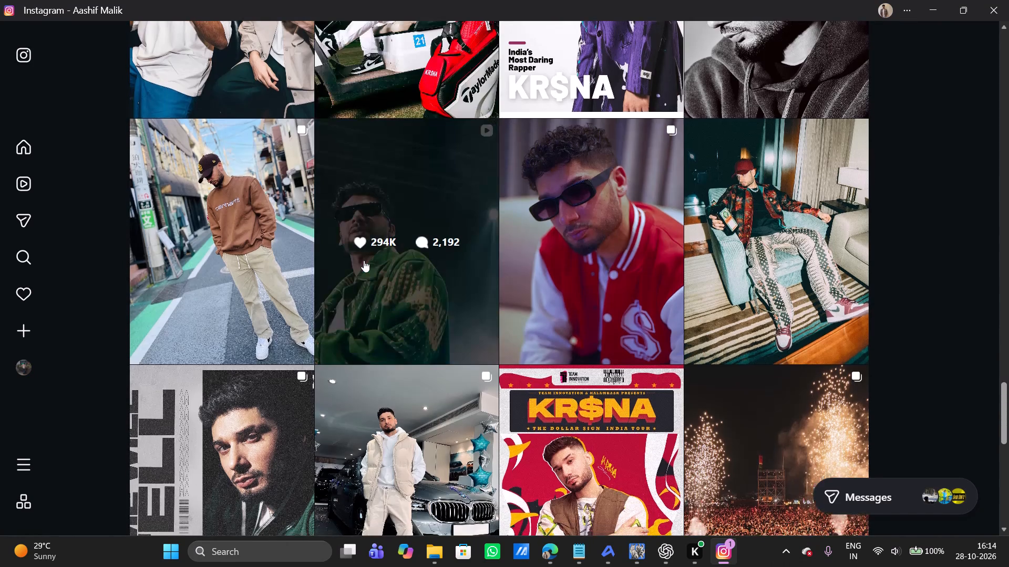
pyautogui.scroll(-6, 364, 260)
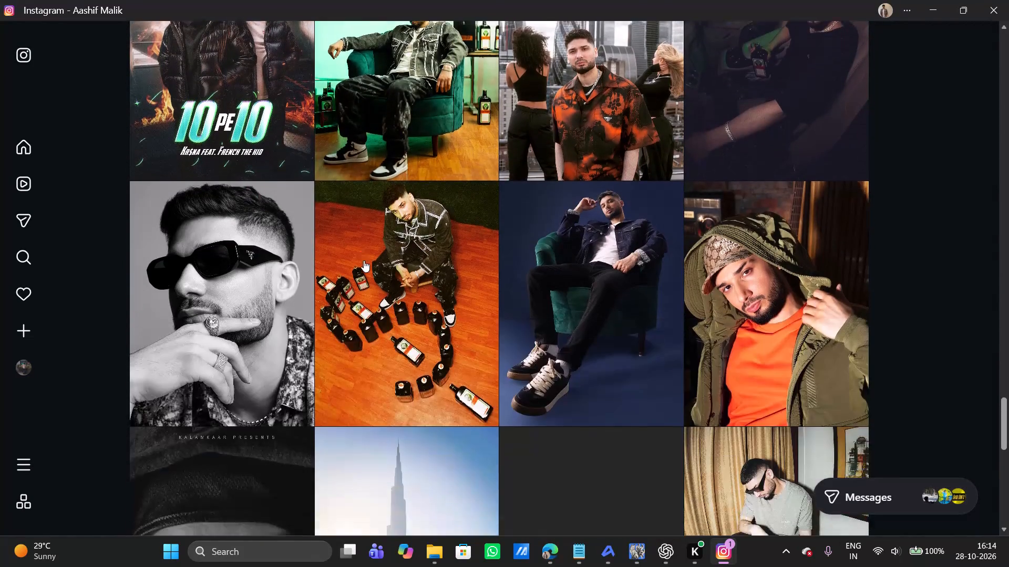
pyautogui.scroll(-2, 364, 260)
pyautogui.scroll(2, 364, 260)
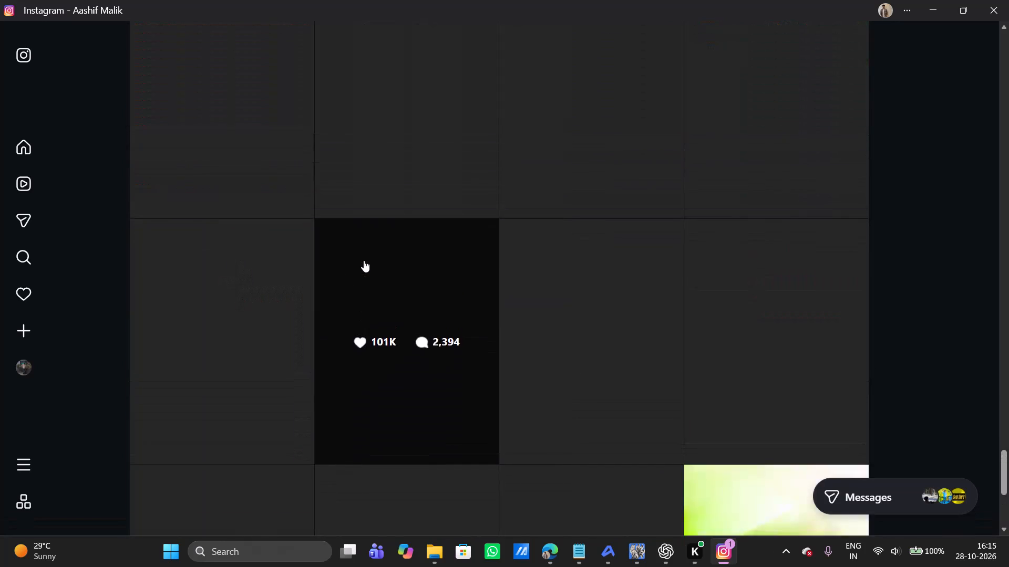
pyautogui.scroll(1, 364, 260)
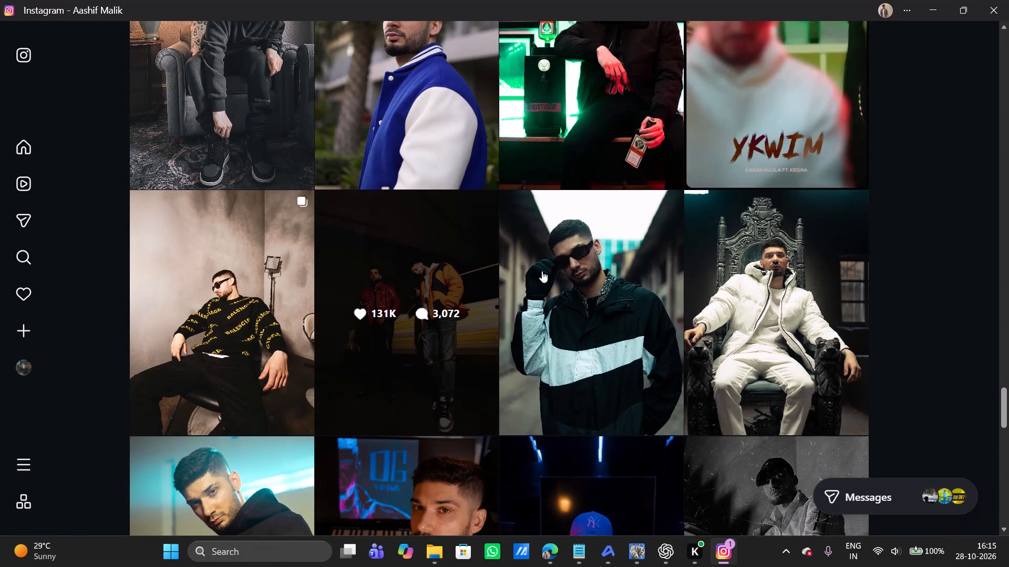
# View the realkrsna post showing him in sunglasses and a black-and-white jacket, and close it.
pyautogui.click(603, 266)
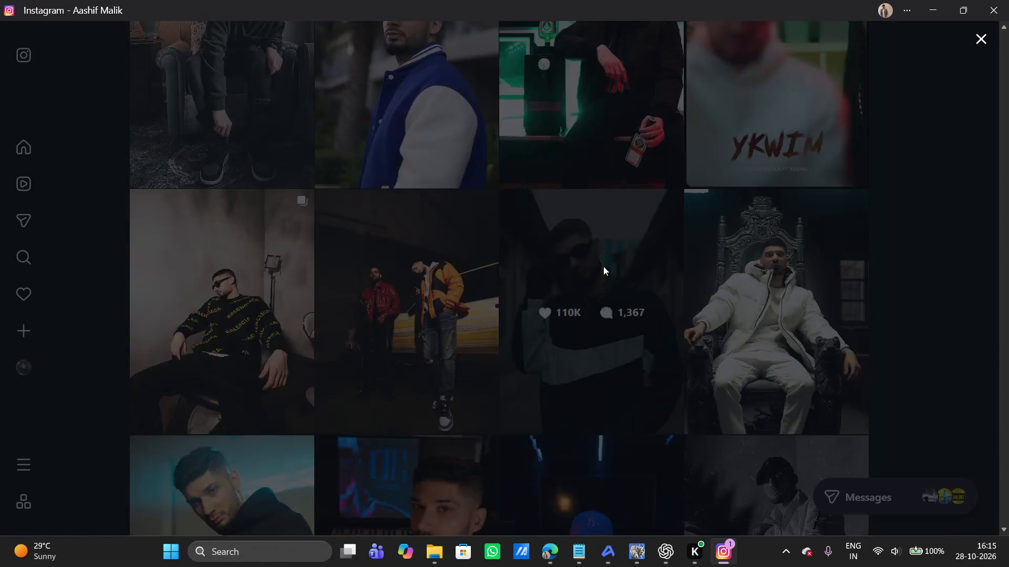
pyautogui.click(940, 137)
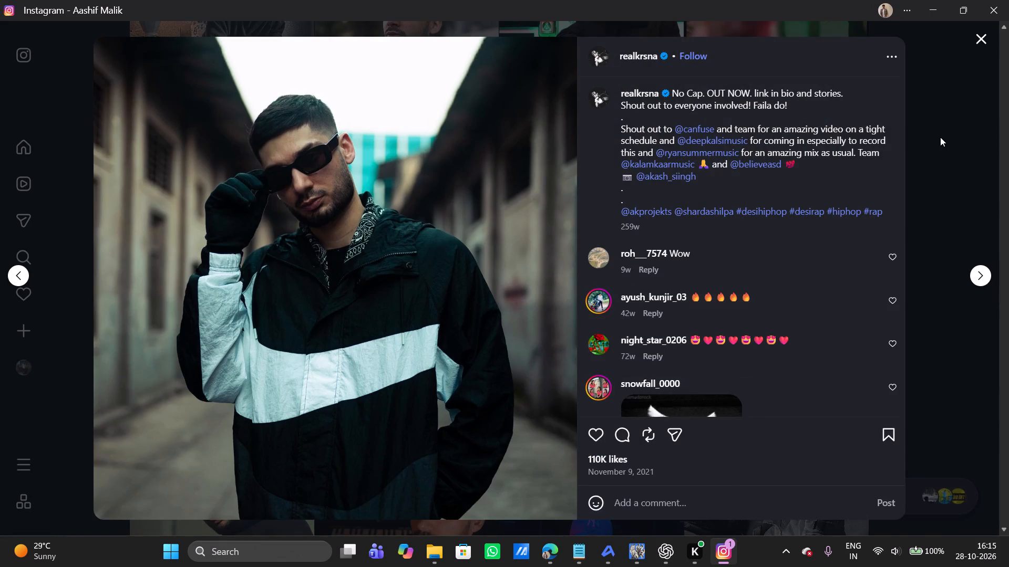
# Browse the older posts further down the realkrsna profile for pictures suitable for the edit.
pyautogui.scroll(-2, 483, 327)
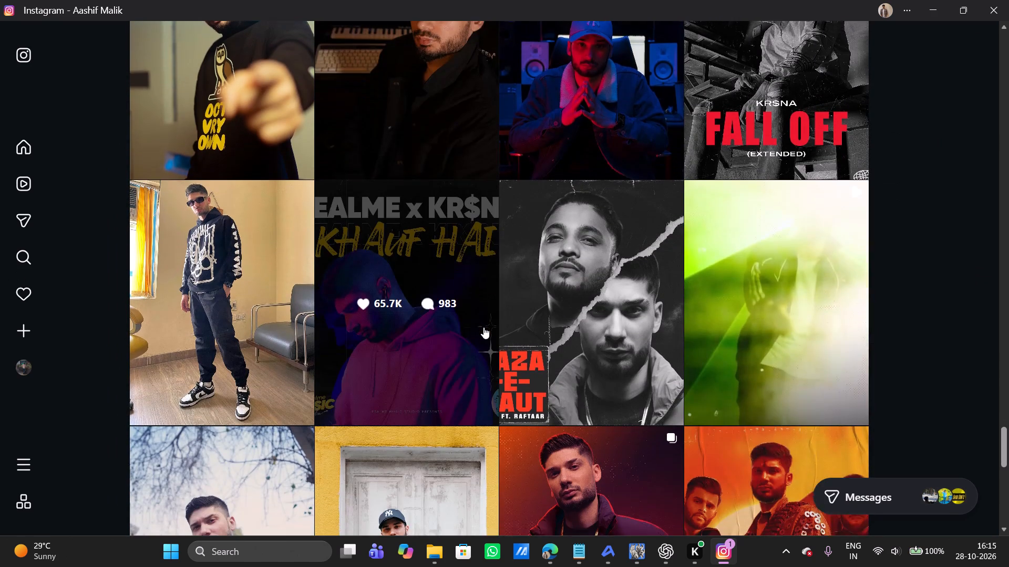
pyautogui.scroll(-5, 483, 327)
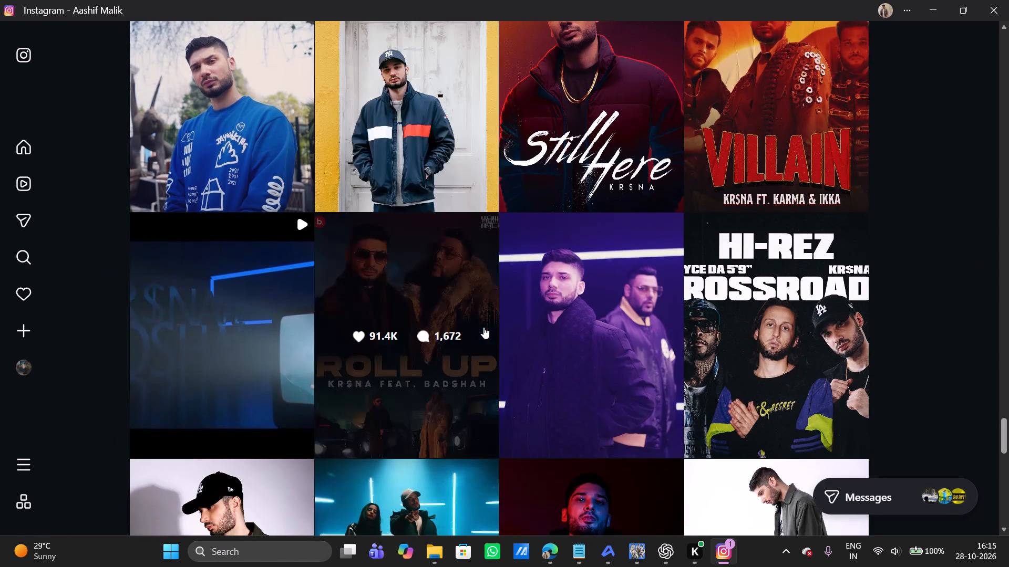
pyautogui.scroll(-4, 483, 327)
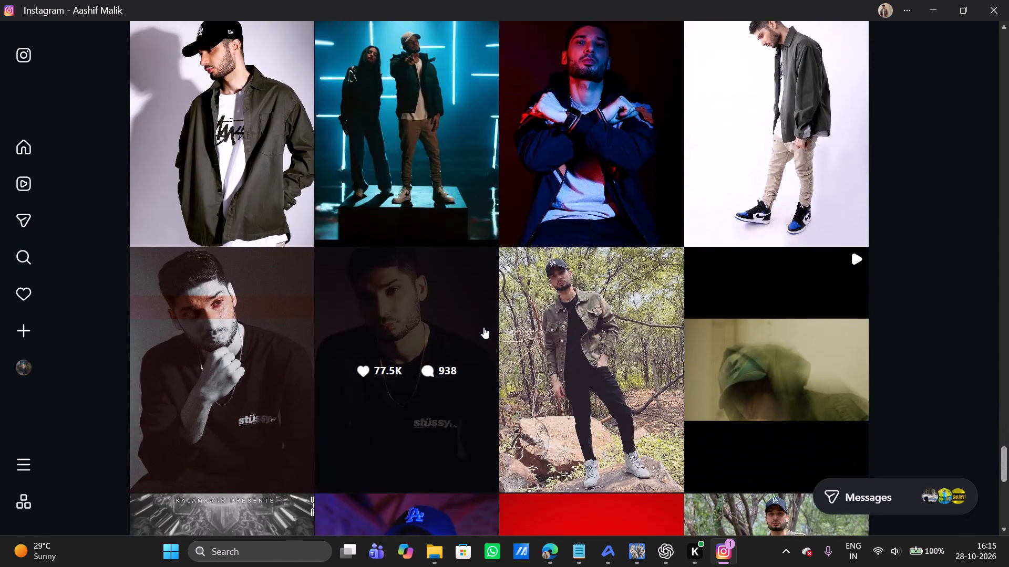
pyautogui.scroll(-4, 483, 327)
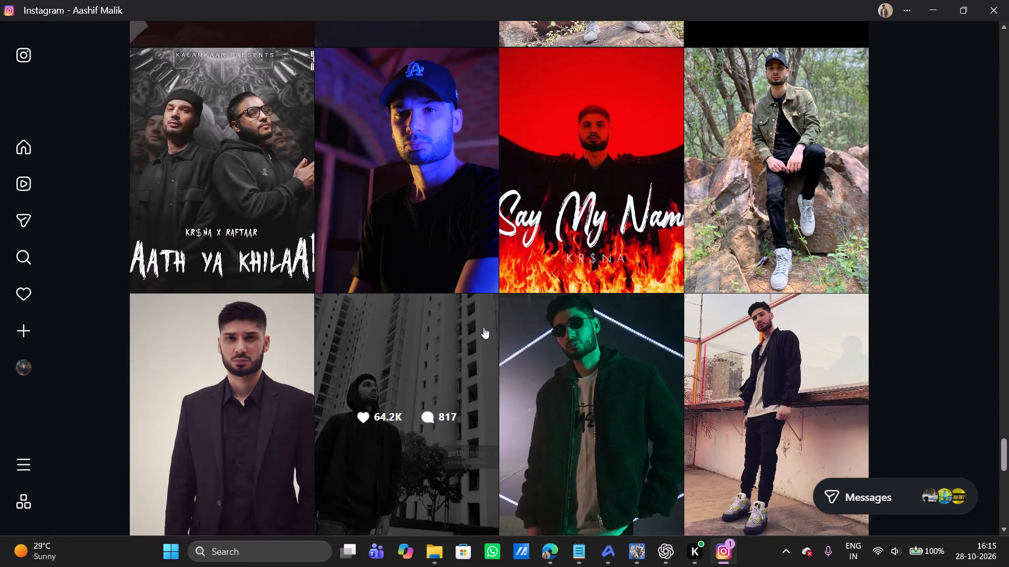
pyautogui.scroll(-6, 483, 327)
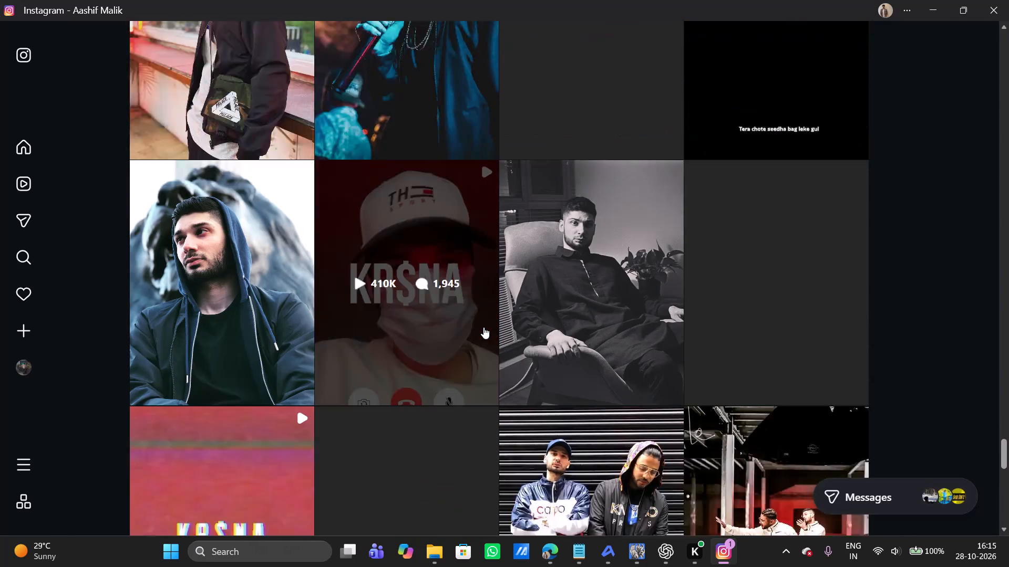
pyautogui.scroll(-3, 483, 327)
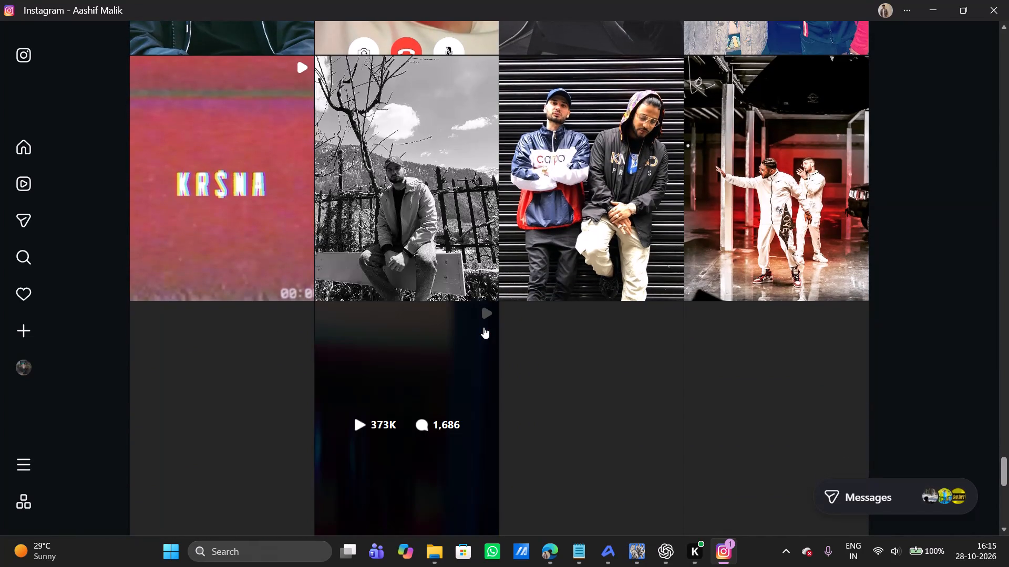
pyautogui.scroll(-2, 483, 327)
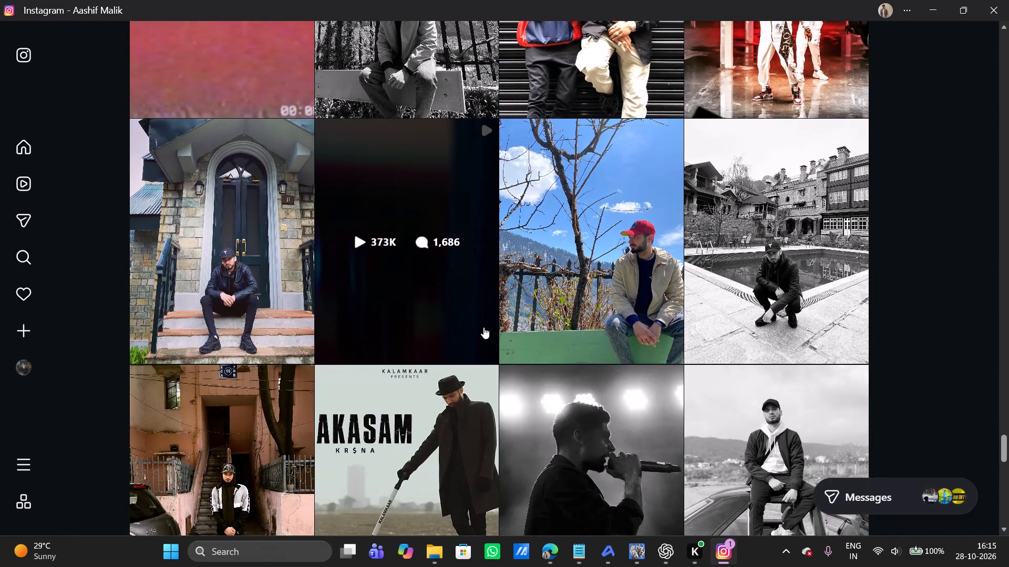
pyautogui.scroll(-5, 483, 327)
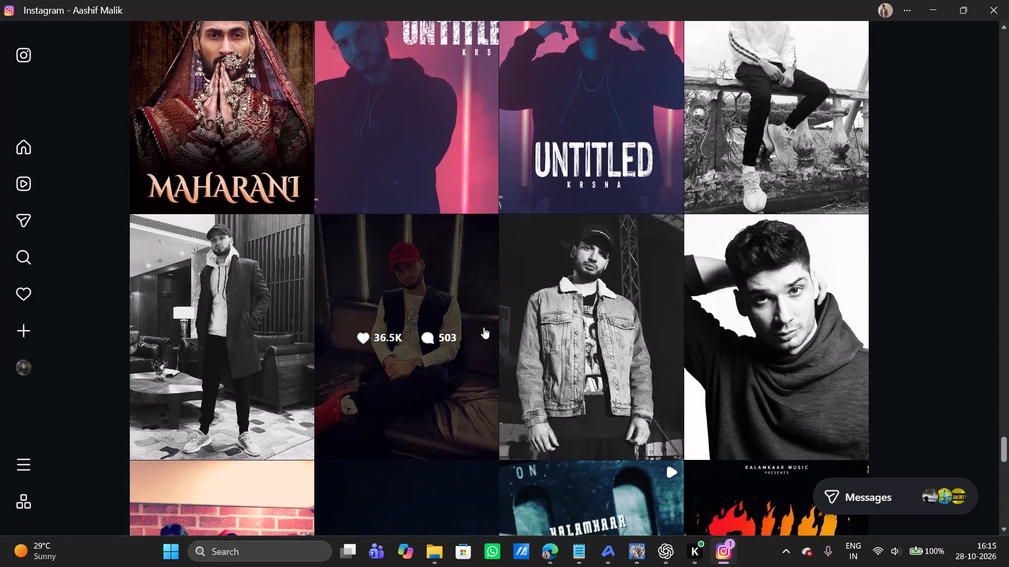
pyautogui.scroll(-2, 483, 327)
# Look back through the realkrsna posts toward the newer ones for a usable full-body or portrait photo.
pyautogui.scroll(6, 483, 327)
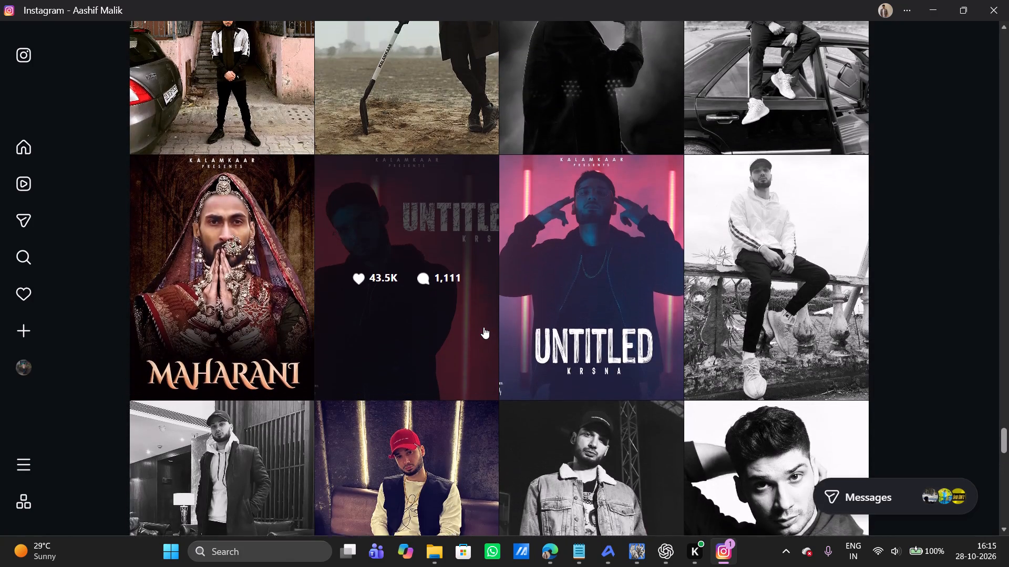
pyautogui.scroll(6, 483, 327)
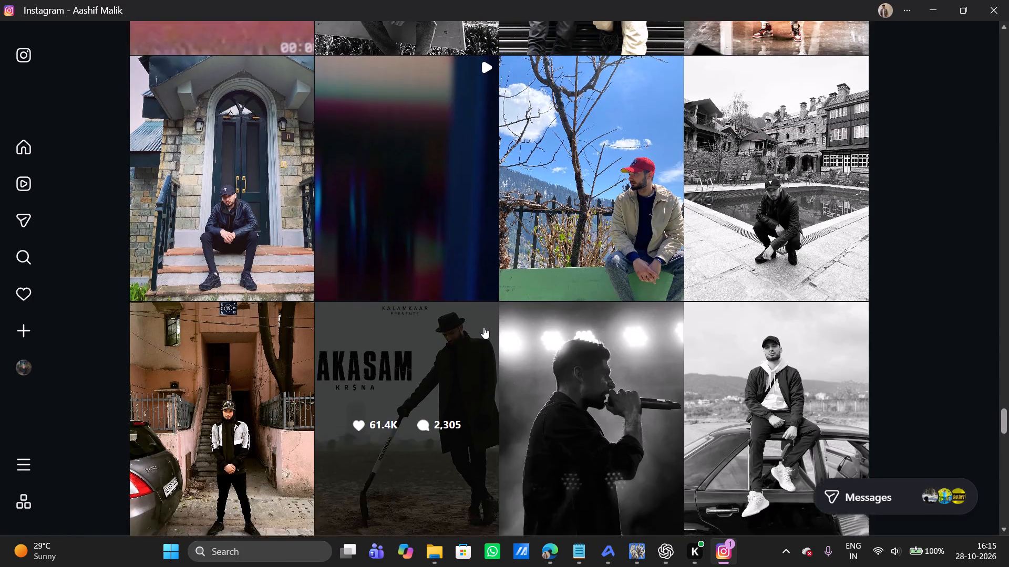
pyautogui.scroll(7, 483, 327)
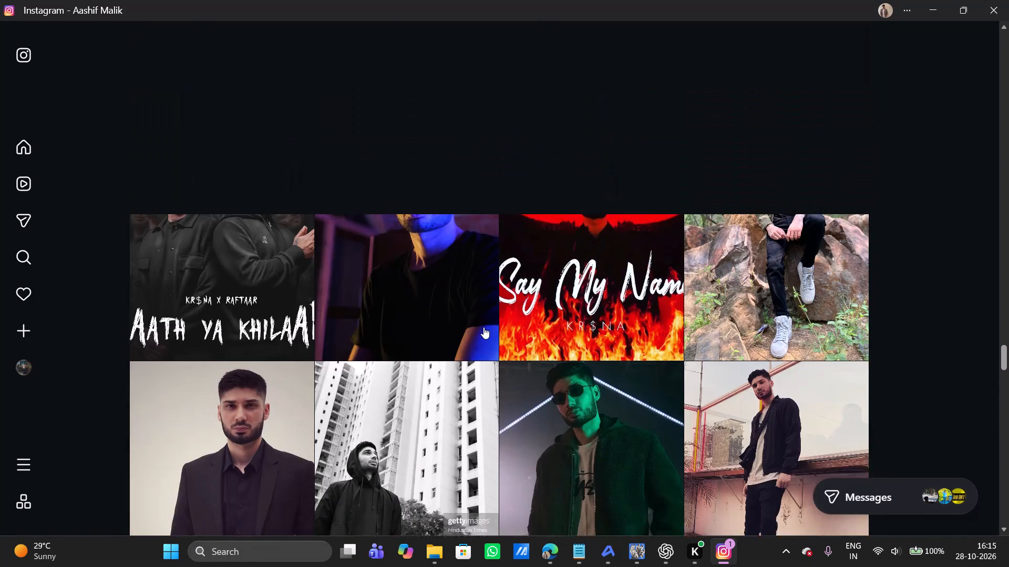
pyautogui.scroll(5, 483, 327)
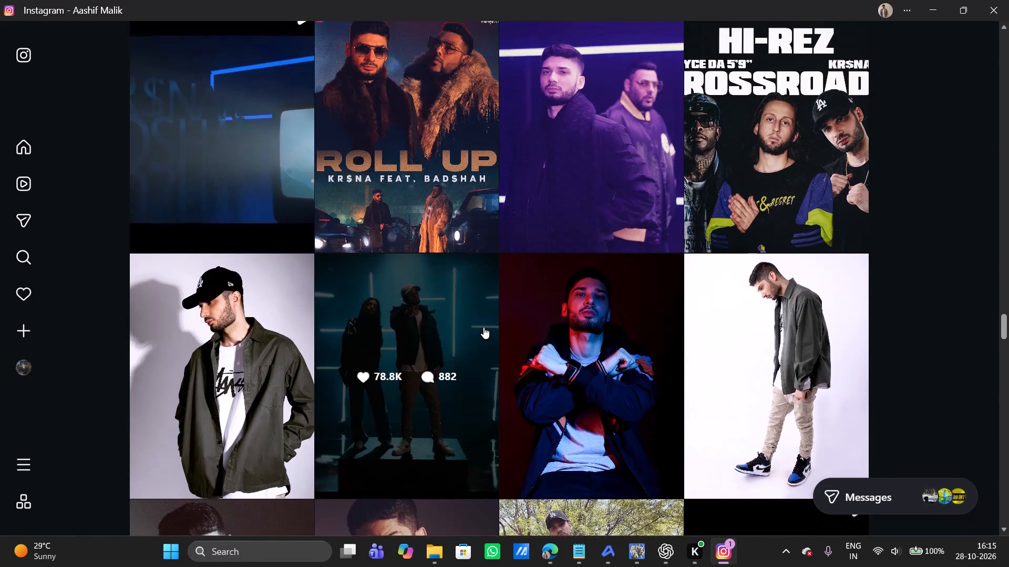
pyautogui.scroll(5, 483, 327)
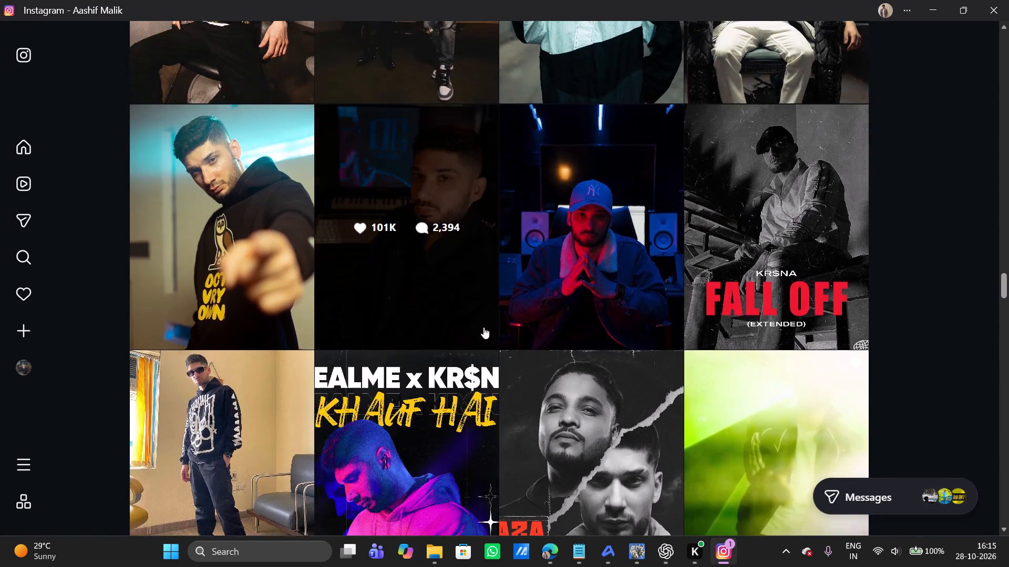
pyautogui.scroll(4, 483, 327)
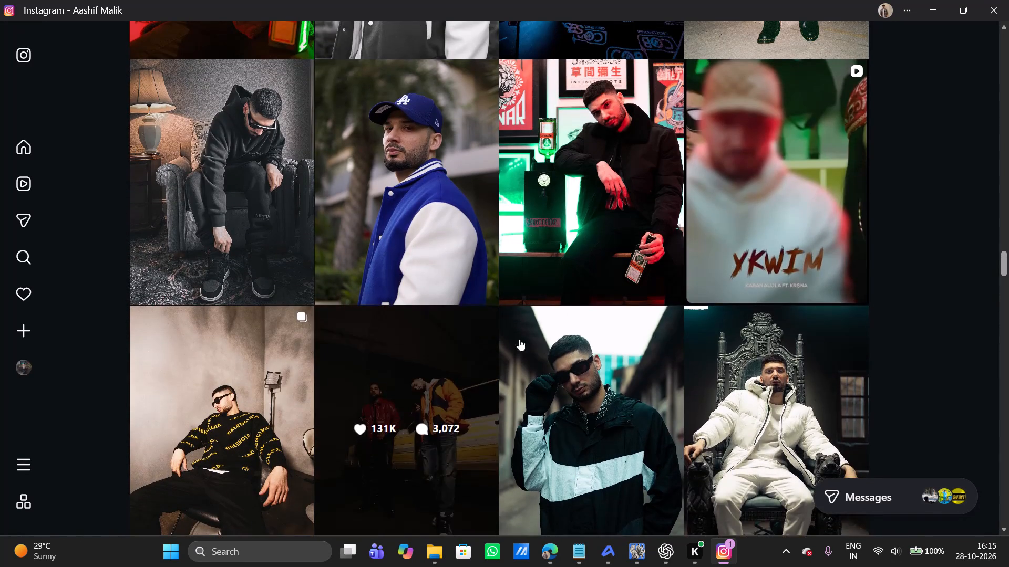
# View the realkrsna post showing him in a white puffer jacket on a carved throne, and close it.
pyautogui.click(778, 438)
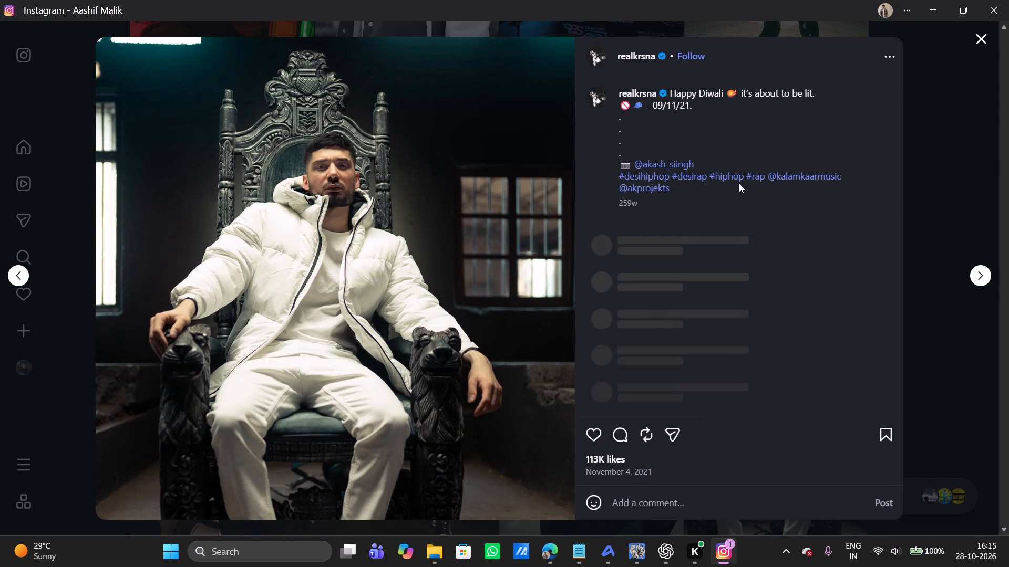
pyautogui.click(922, 170)
# Copy the link of the realkrsna post showing him in a green armchair against a blue background, and close the post.
pyautogui.scroll(1, 504, 232)
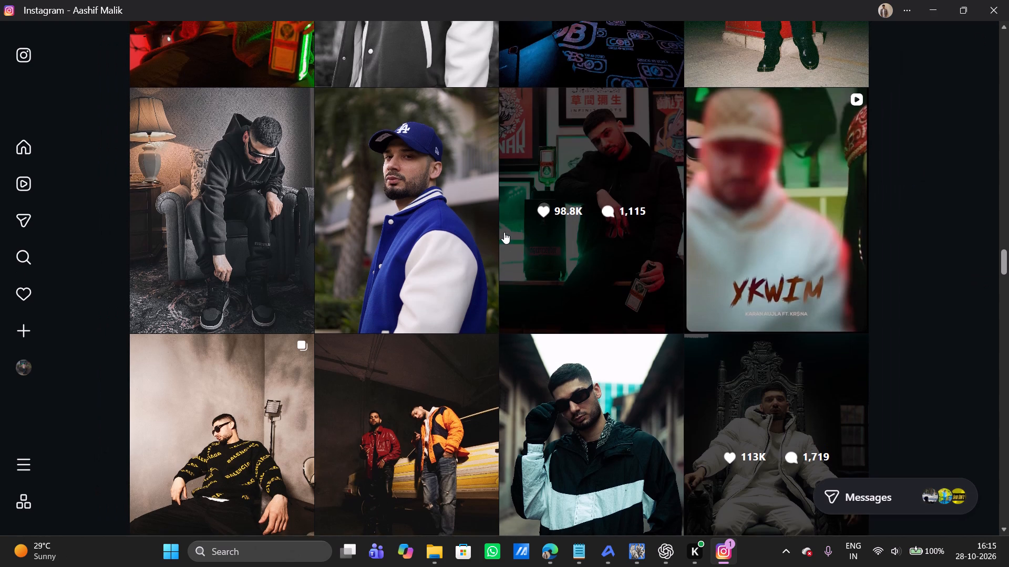
pyautogui.scroll(4, 504, 232)
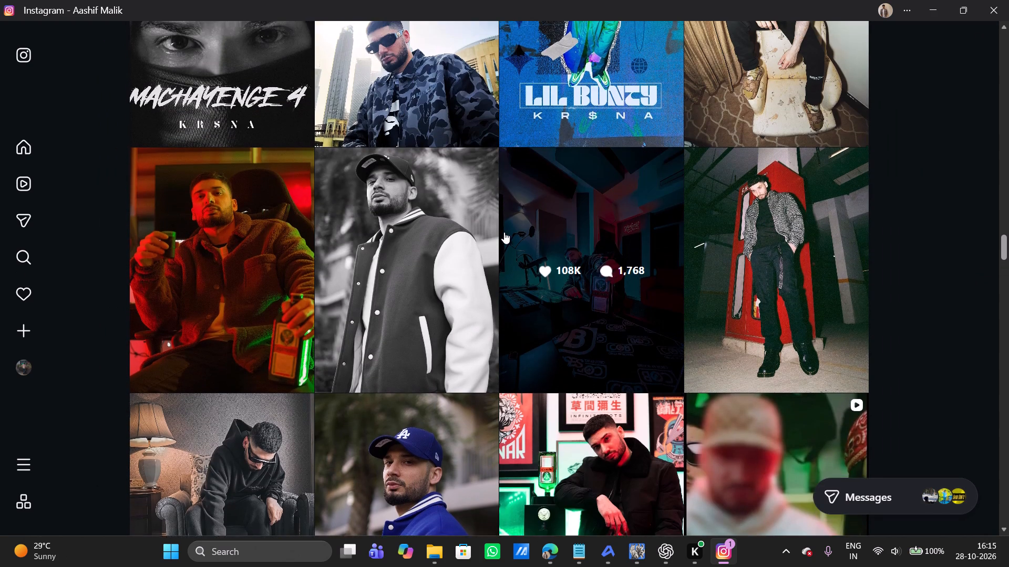
pyautogui.scroll(2, 504, 232)
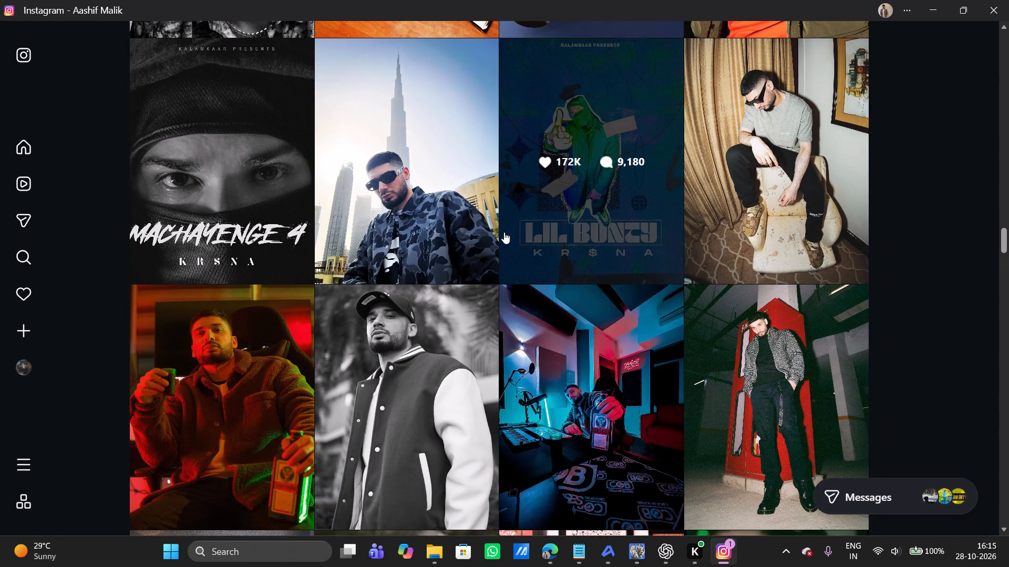
pyautogui.scroll(2, 504, 232)
pyautogui.scroll(2, 440, 291)
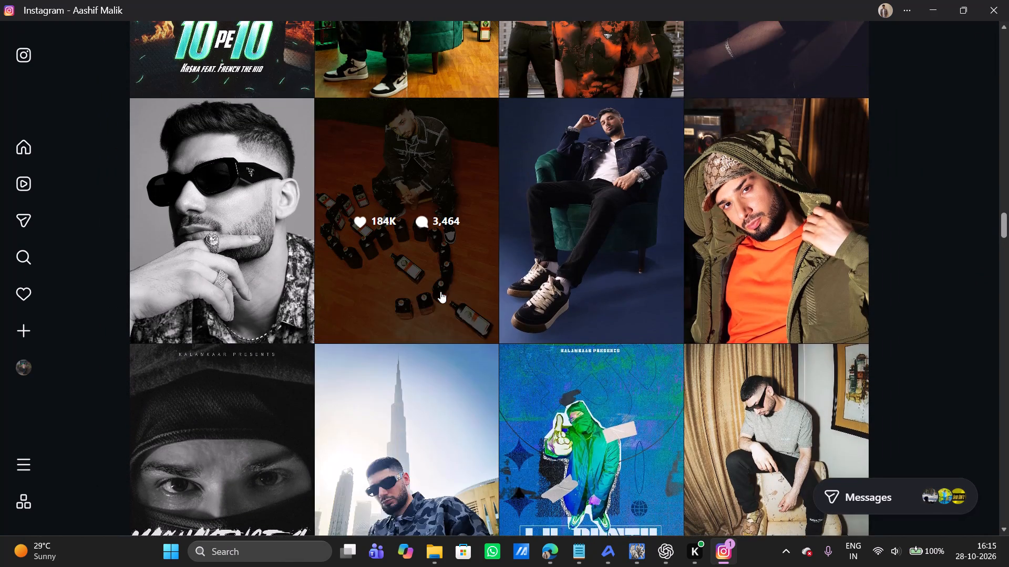
pyautogui.scroll(1, 440, 291)
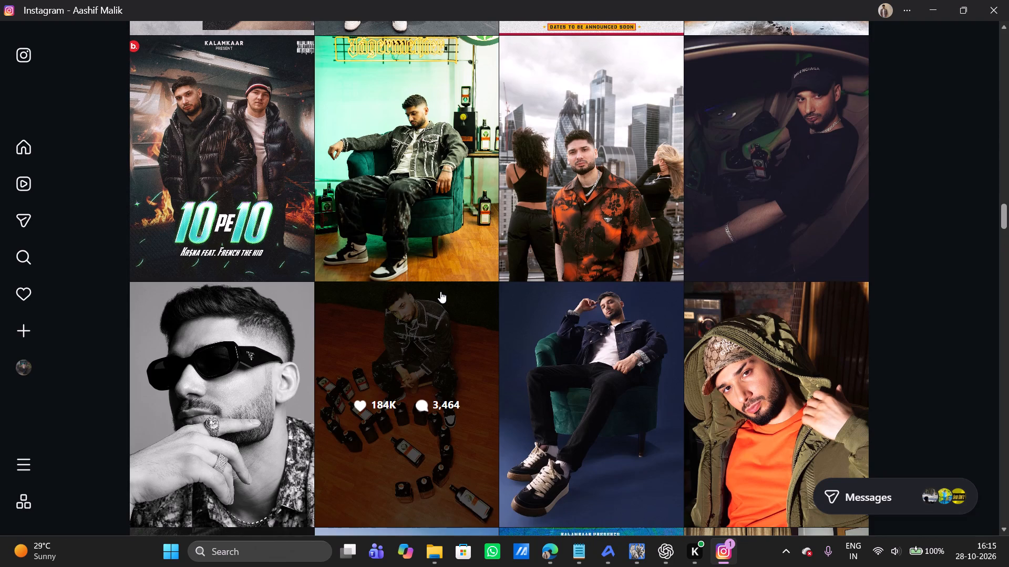
pyautogui.click(558, 365)
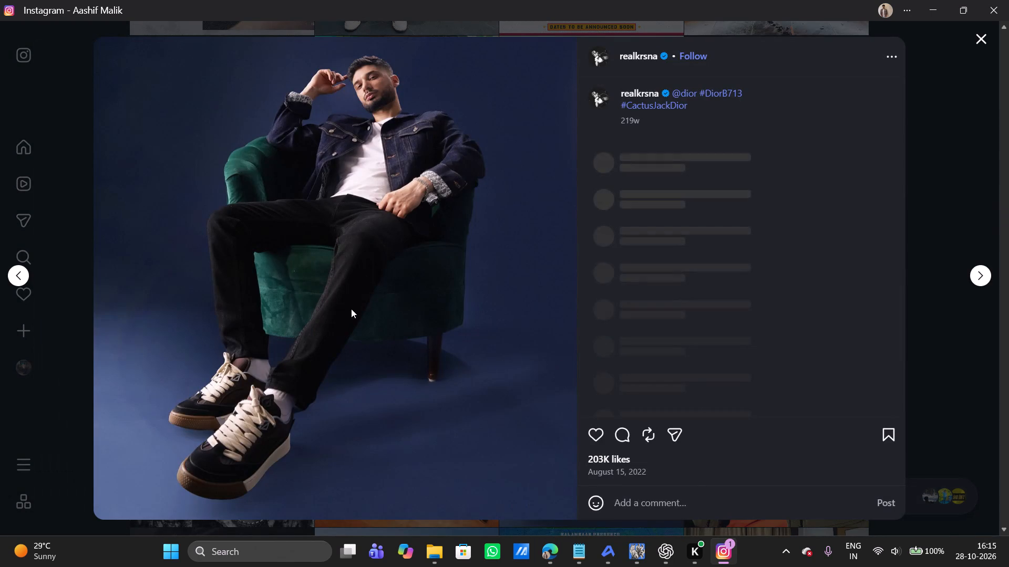
pyautogui.click(888, 59)
pyautogui.click(505, 228)
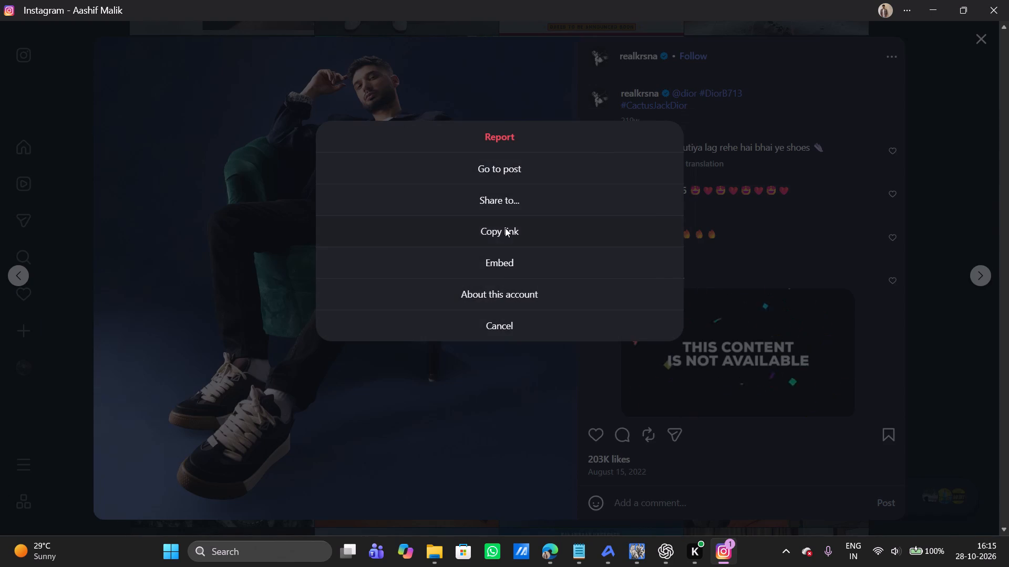
pyautogui.click(979, 35)
# View all the photos in the realkrsna post of him in a beige vest beside the BMW, and close it.
pyautogui.scroll(-2, 388, 330)
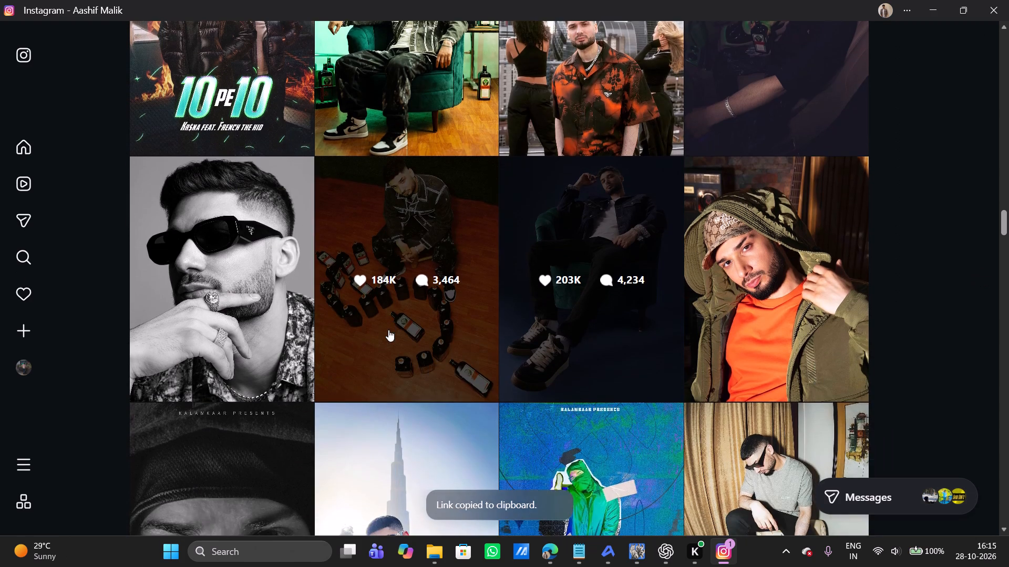
pyautogui.scroll(-1, 388, 330)
pyautogui.scroll(3, 388, 330)
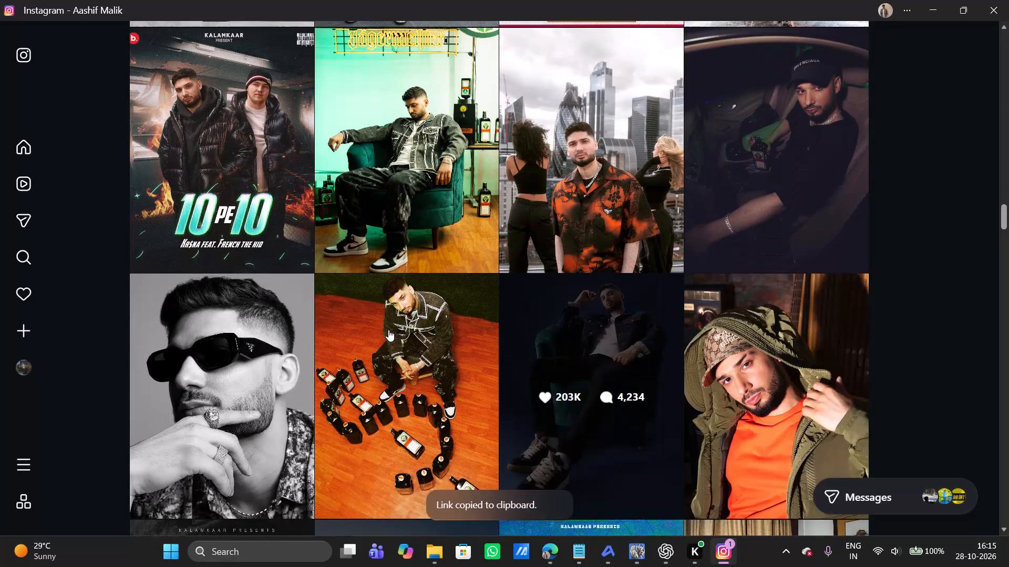
pyautogui.scroll(2, 388, 330)
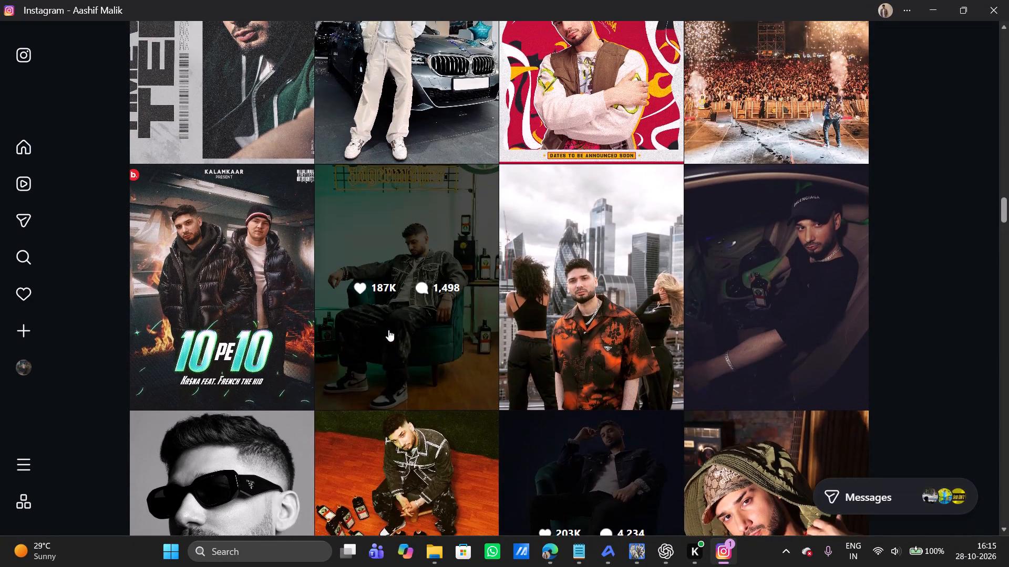
pyautogui.scroll(3, 388, 330)
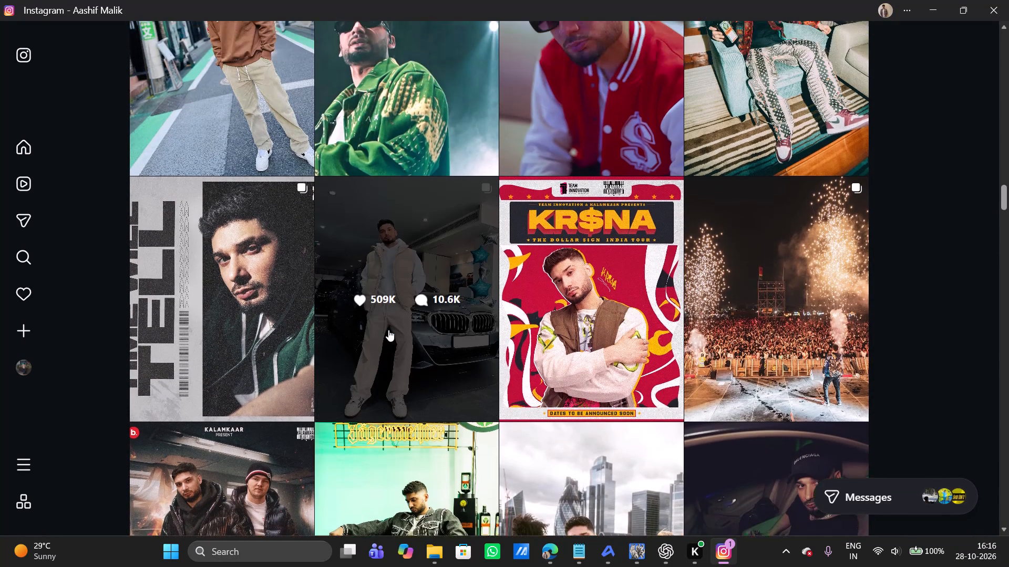
pyautogui.click(388, 330)
pyautogui.click(512, 278)
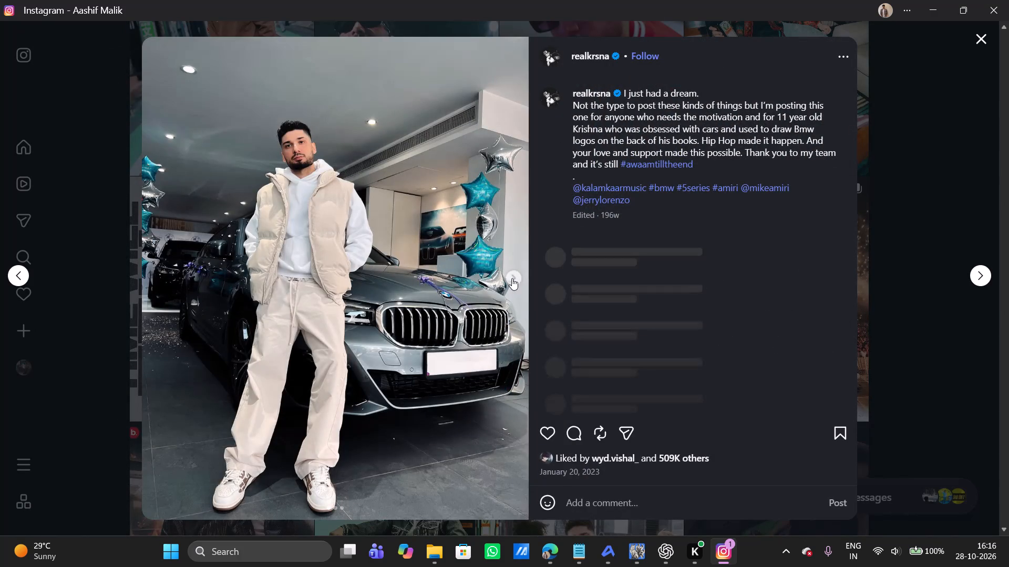
pyautogui.click(512, 278)
pyautogui.click(512, 278)
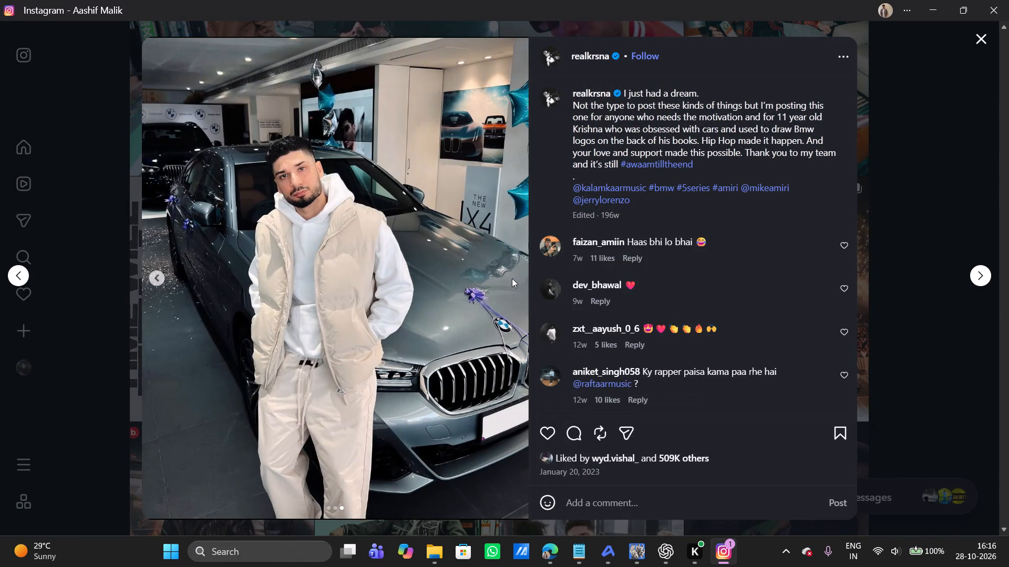
pyautogui.click(943, 93)
# View all the photos in the realkrsna "Joota Japani MUSIC VIDEO OUT NOW" post, and close it.
pyautogui.scroll(1, 557, 260)
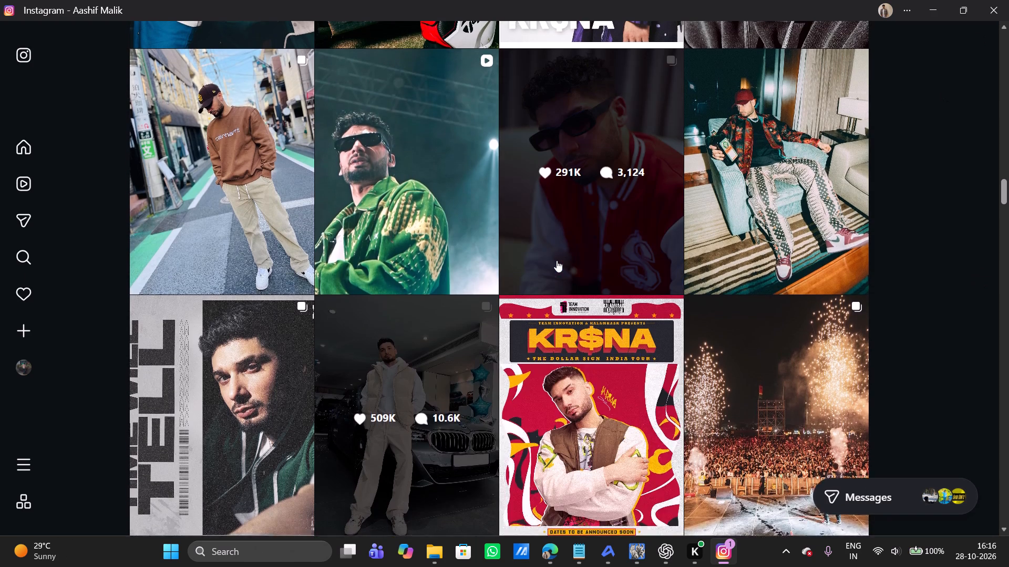
pyautogui.scroll(4, 557, 260)
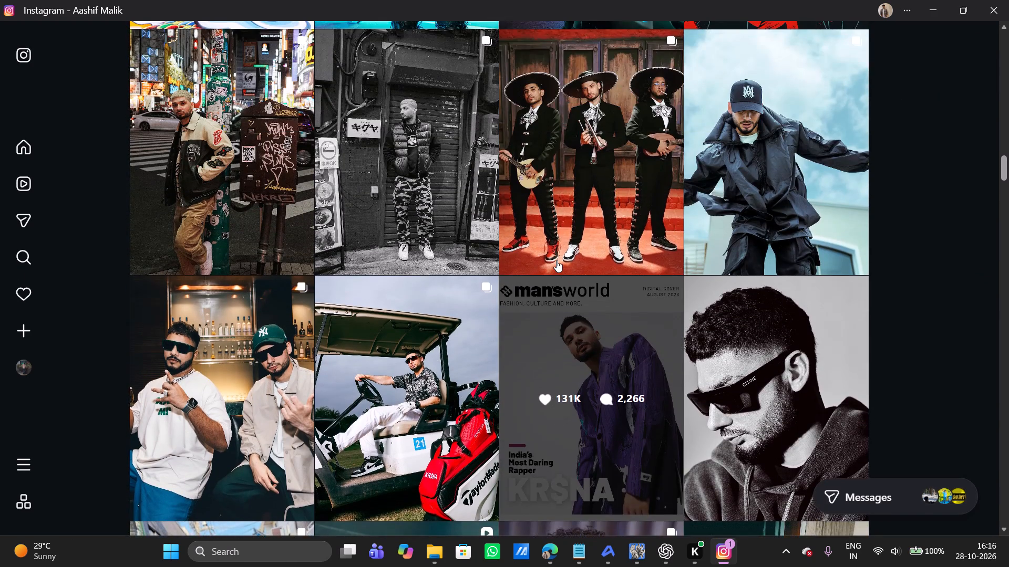
pyautogui.scroll(1, 557, 260)
pyautogui.scroll(1, 377, 292)
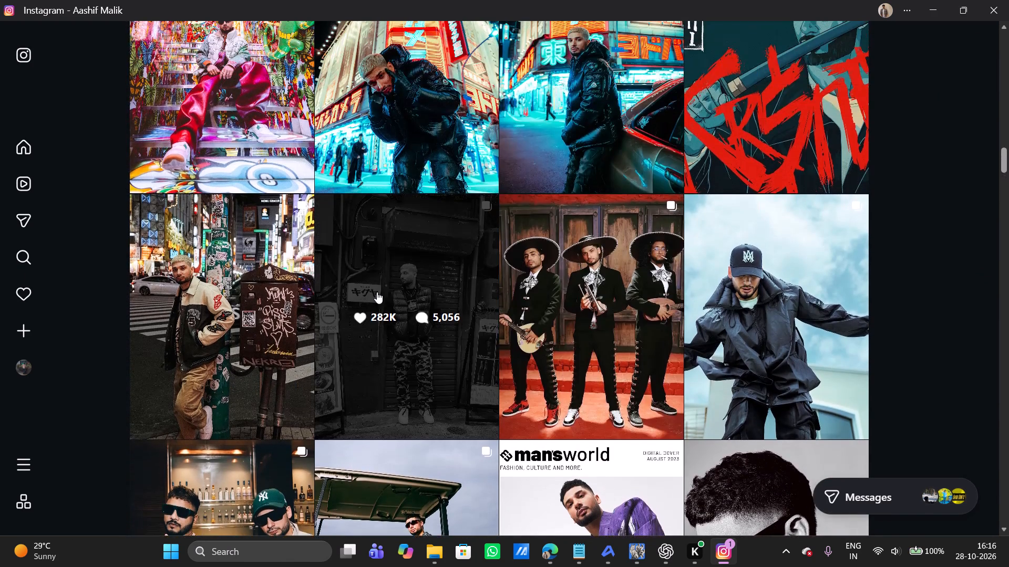
pyautogui.scroll(2, 377, 292)
pyautogui.click(581, 272)
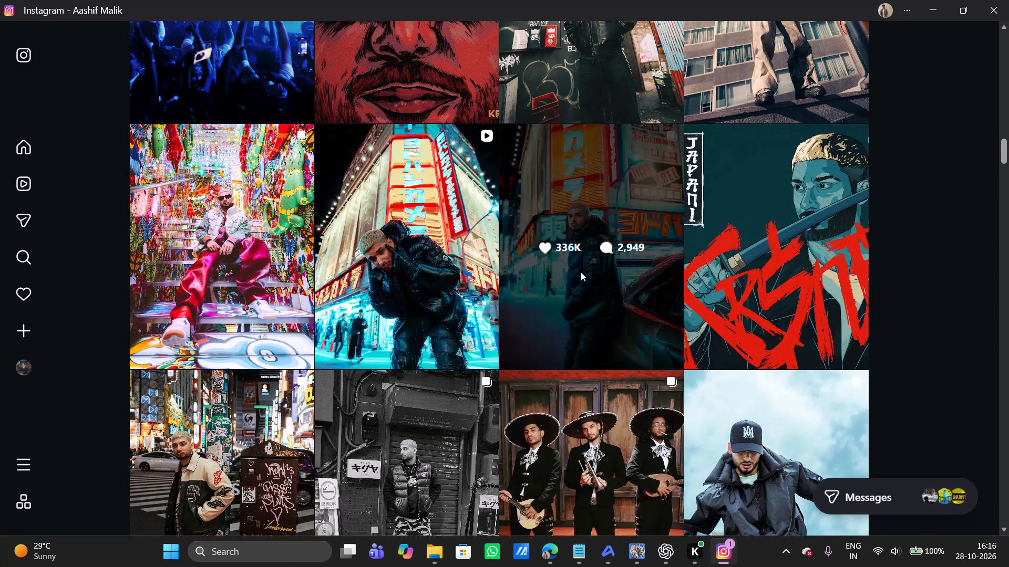
pyautogui.click(521, 279)
pyautogui.click(521, 279)
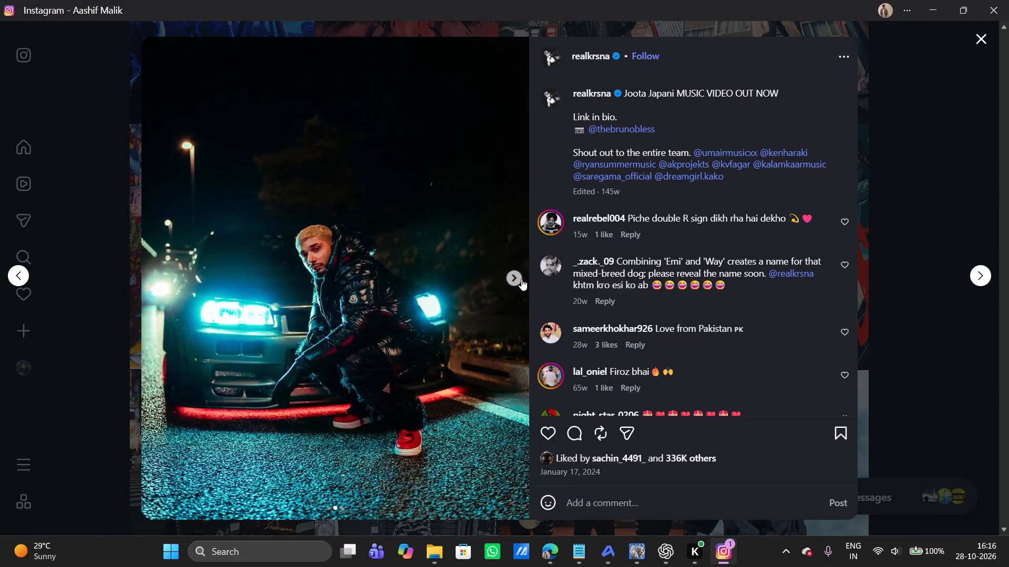
pyautogui.click(521, 279)
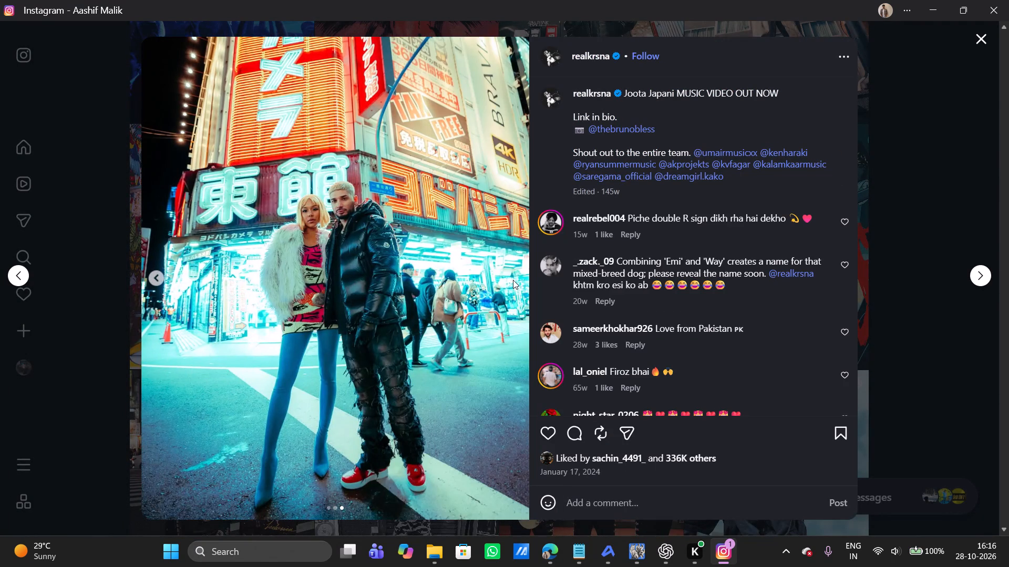
pyautogui.click(925, 118)
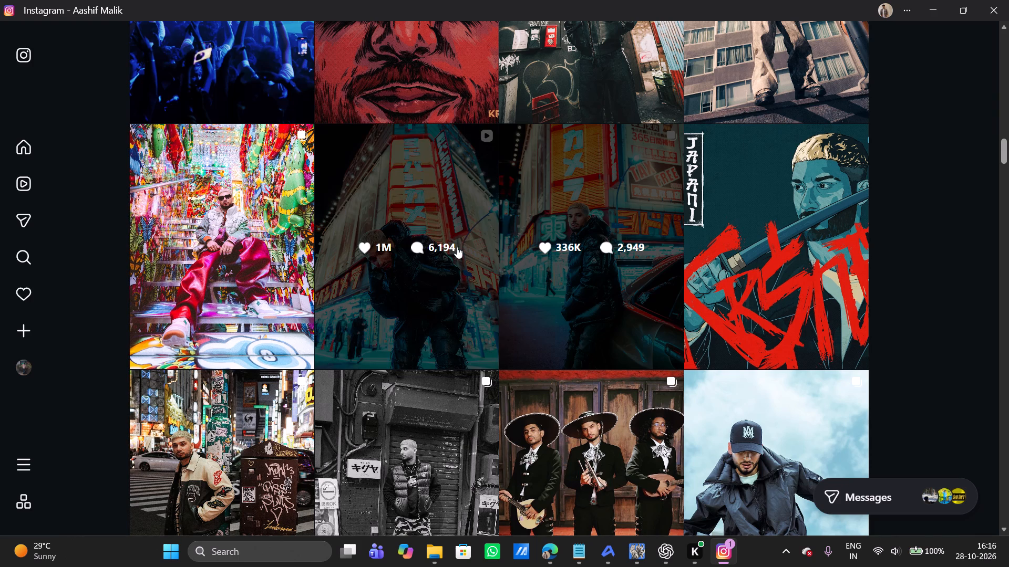
# View the realkrsna "Fir bhi dil hai Hindustani" video post, and close it.
pyautogui.click(448, 249)
pyautogui.click(869, 144)
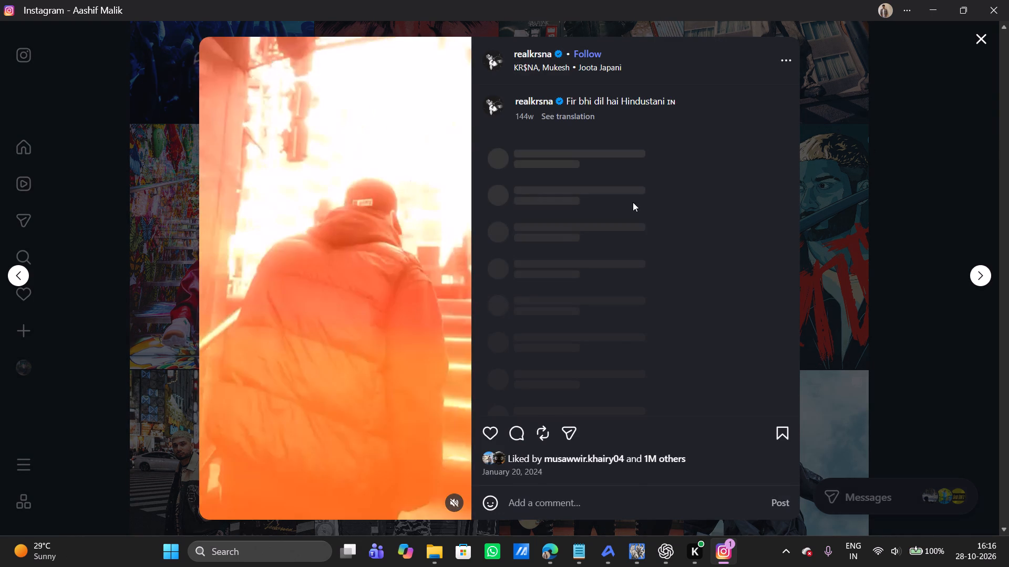
# View all the photos in the realkrsna "Only if you knew" post of him in a black leather jacket, and close it.
pyautogui.scroll(3, 390, 292)
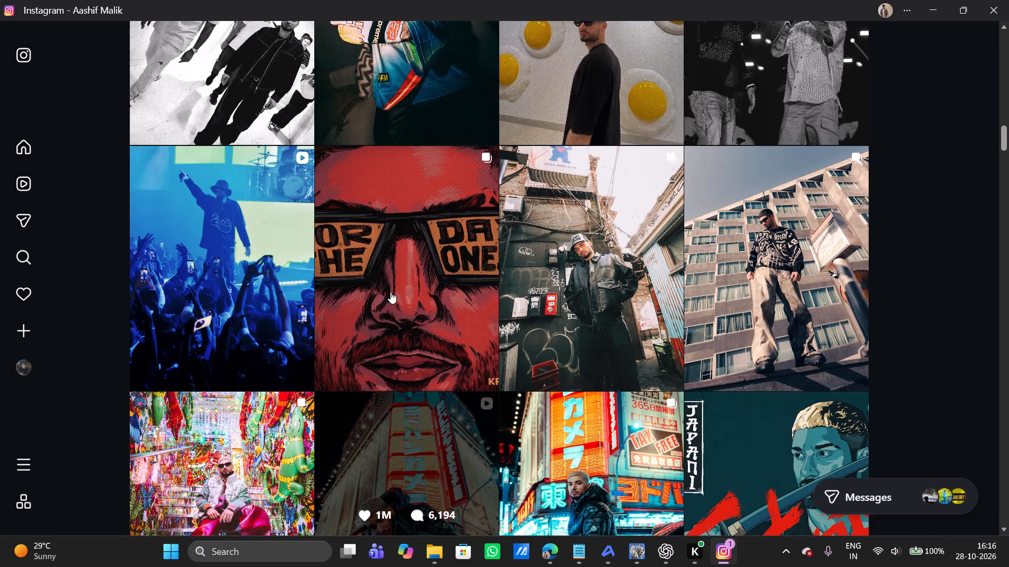
pyautogui.click(560, 281)
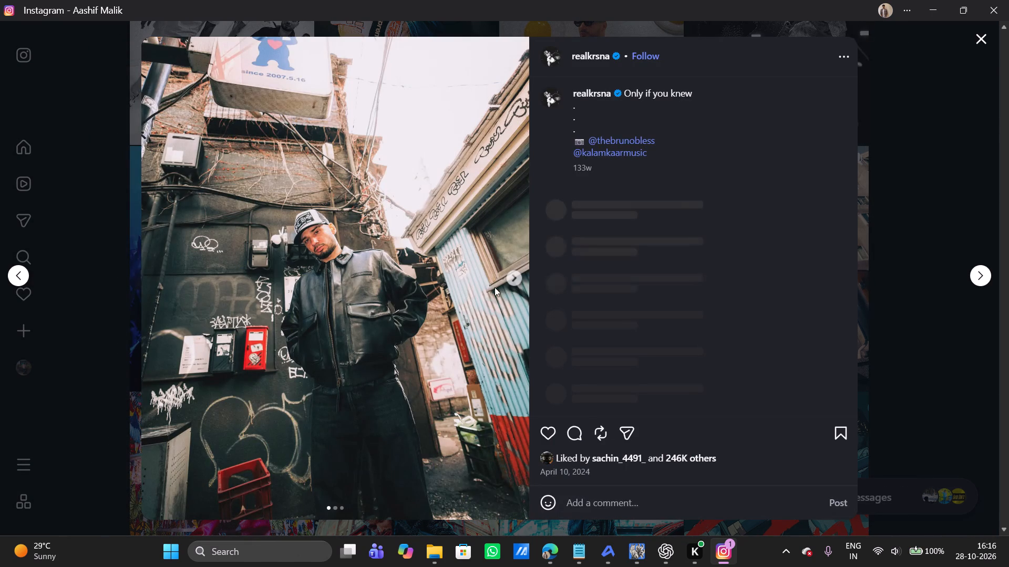
pyautogui.click(516, 278)
pyautogui.click(516, 278)
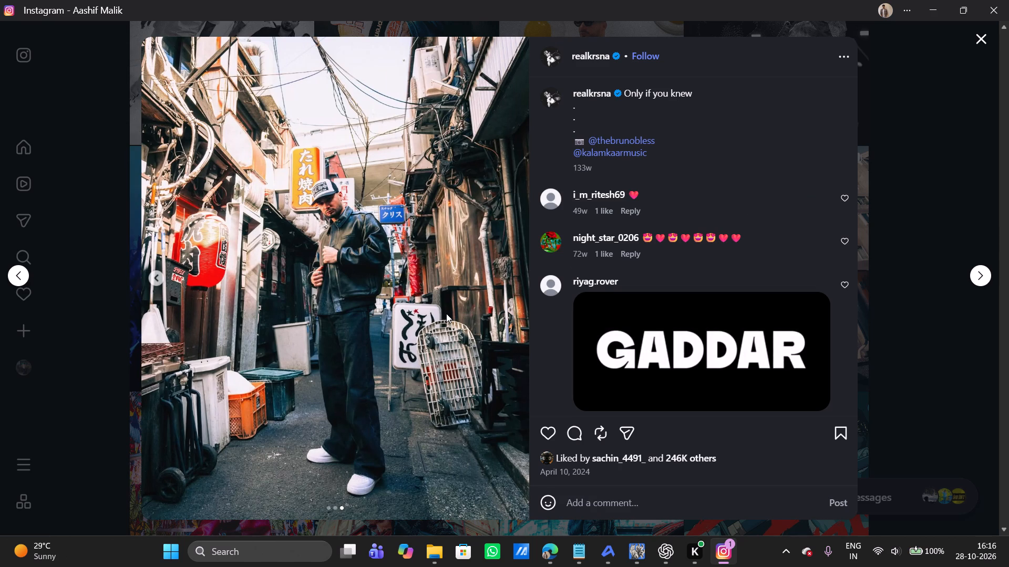
pyautogui.click(921, 197)
# View all the photos in the realkrsna New Year post of him against the fried-egg wall, and close it.
pyautogui.scroll(2, 469, 232)
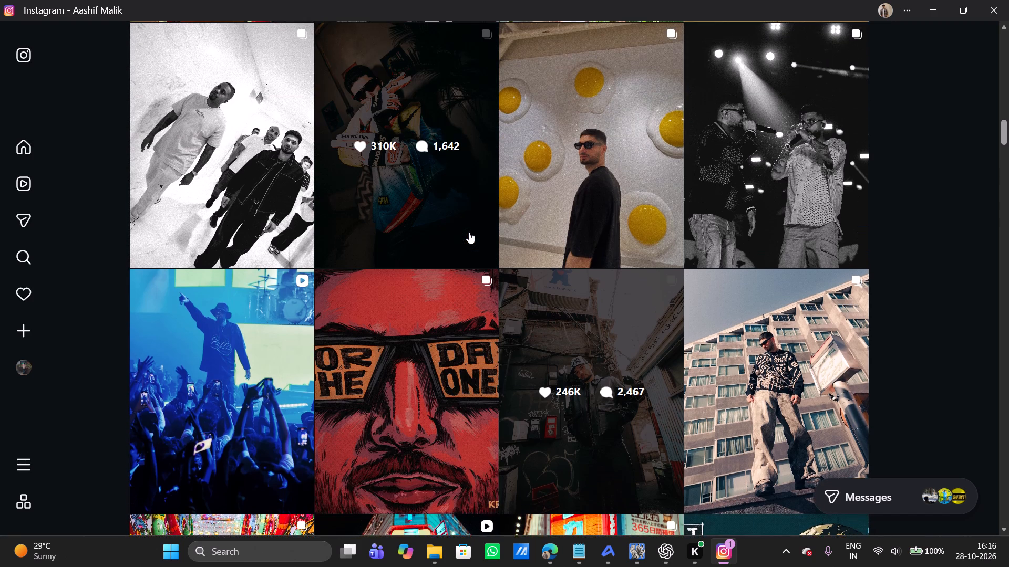
pyautogui.scroll(1, 469, 232)
pyautogui.click(584, 240)
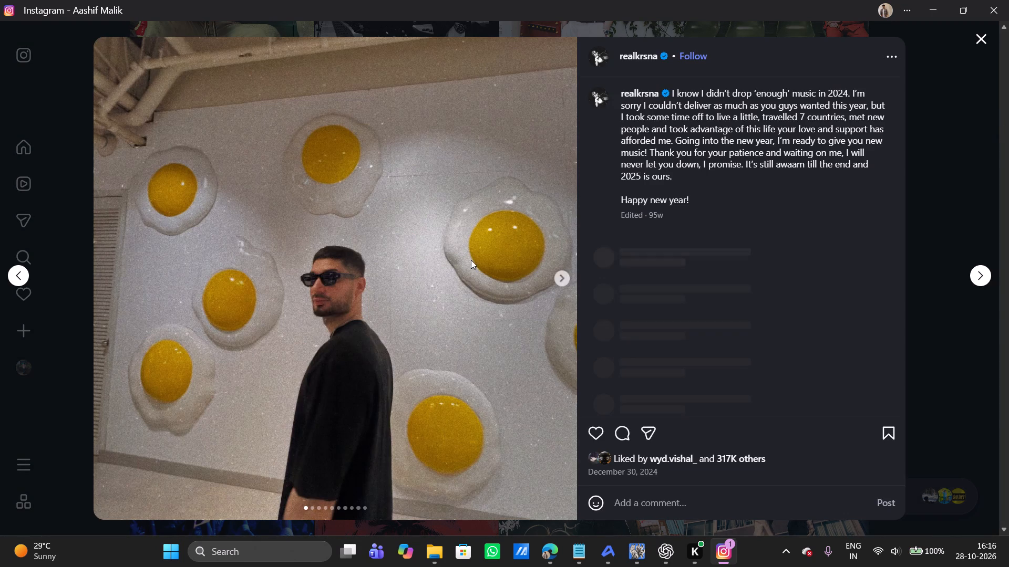
pyautogui.click(555, 272)
pyautogui.click(555, 272)
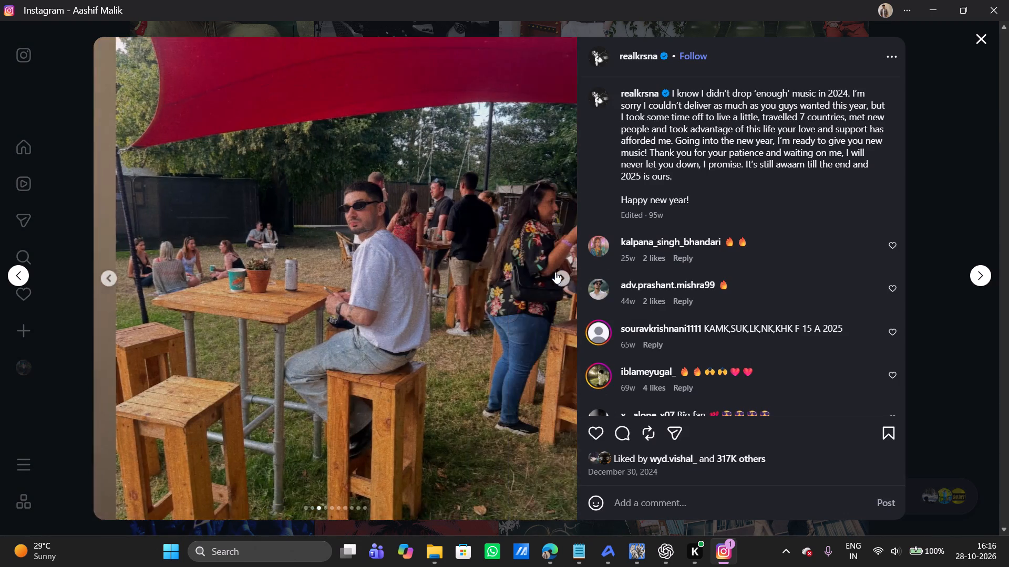
pyautogui.click(555, 272)
pyautogui.click(555, 272)
pyautogui.click(555, 272)
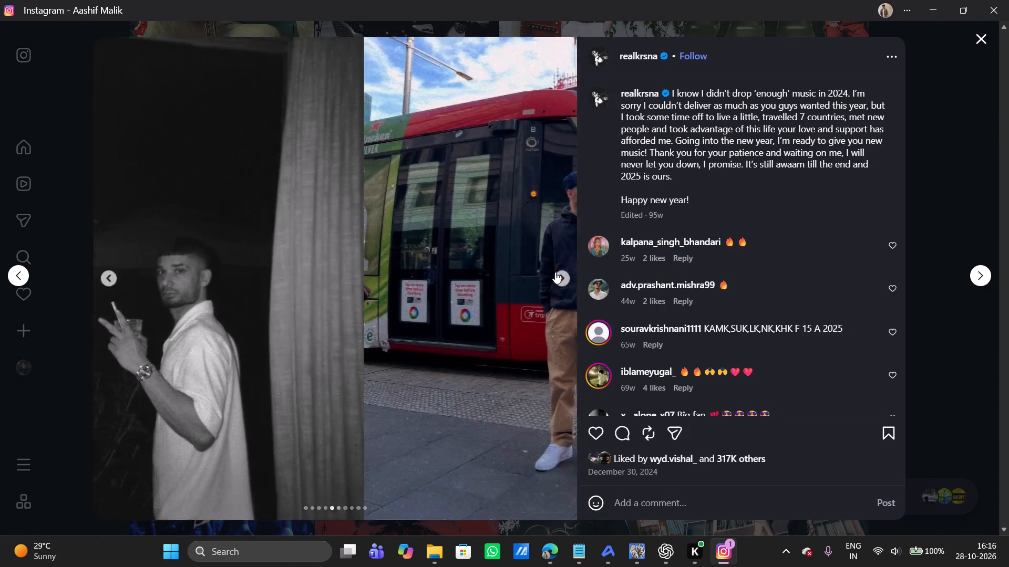
pyautogui.click(555, 272)
pyautogui.click(555, 272)
pyautogui.click(555, 272)
pyautogui.click(555, 272)
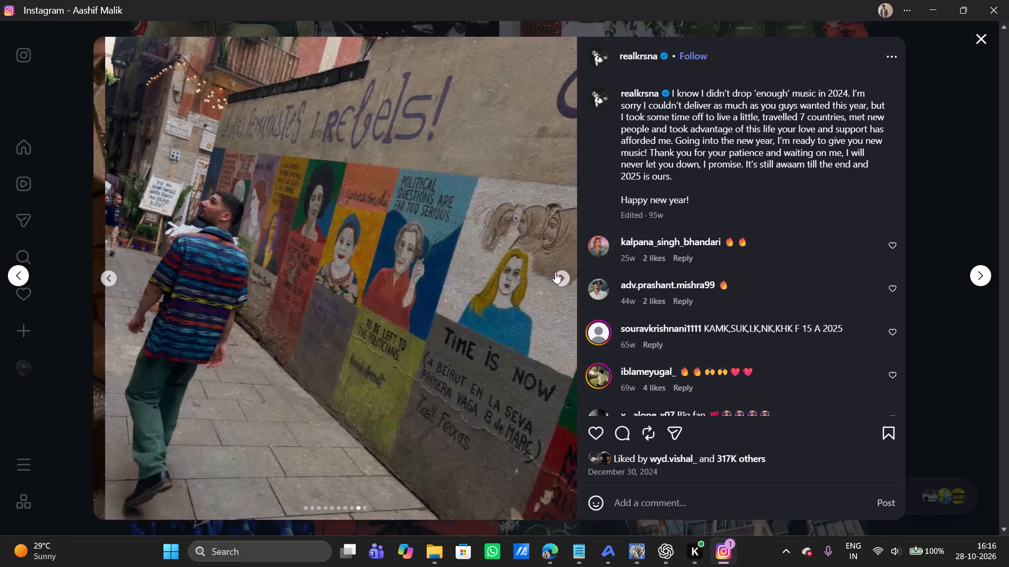
pyautogui.click(555, 272)
pyautogui.click(555, 272)
pyautogui.click(924, 178)
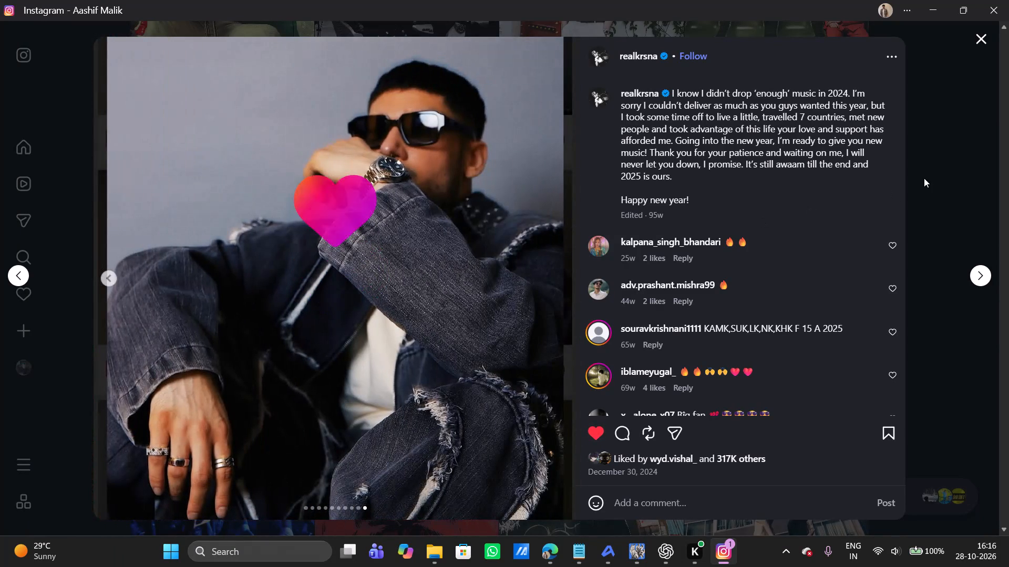
# Reopen the fried-egg wall post, remove the accidental like from it, and close it.
pyautogui.click(552, 283)
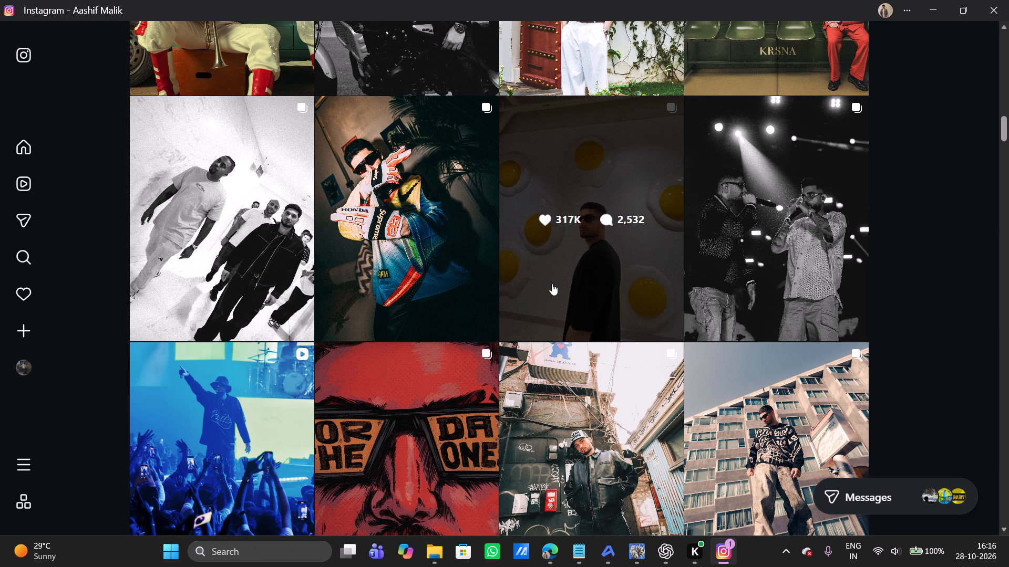
pyautogui.click(592, 437)
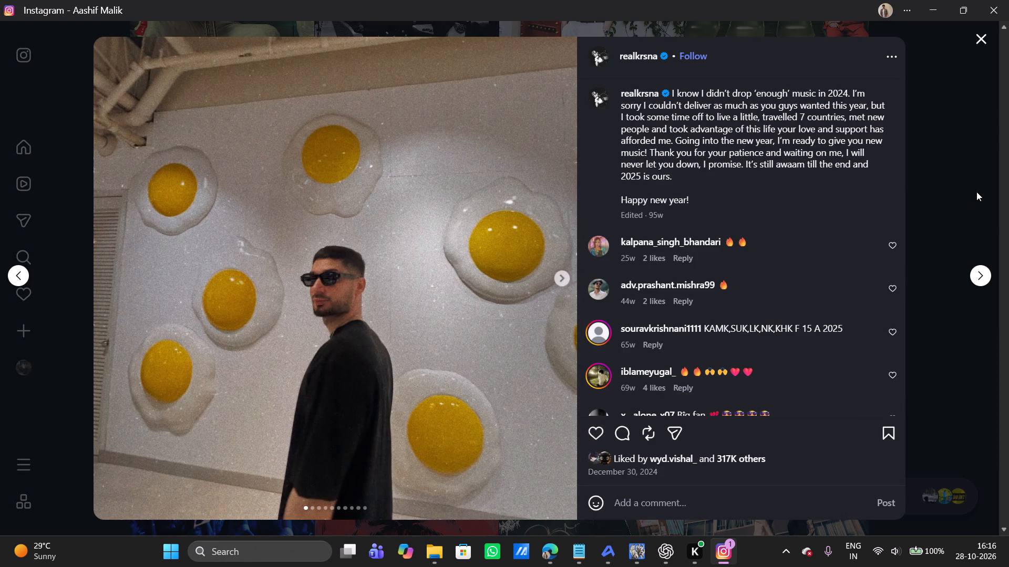
pyautogui.click(976, 192)
# Look through the realkrsna post grid up to the newest posts for further source photos.
pyautogui.scroll(2, 526, 303)
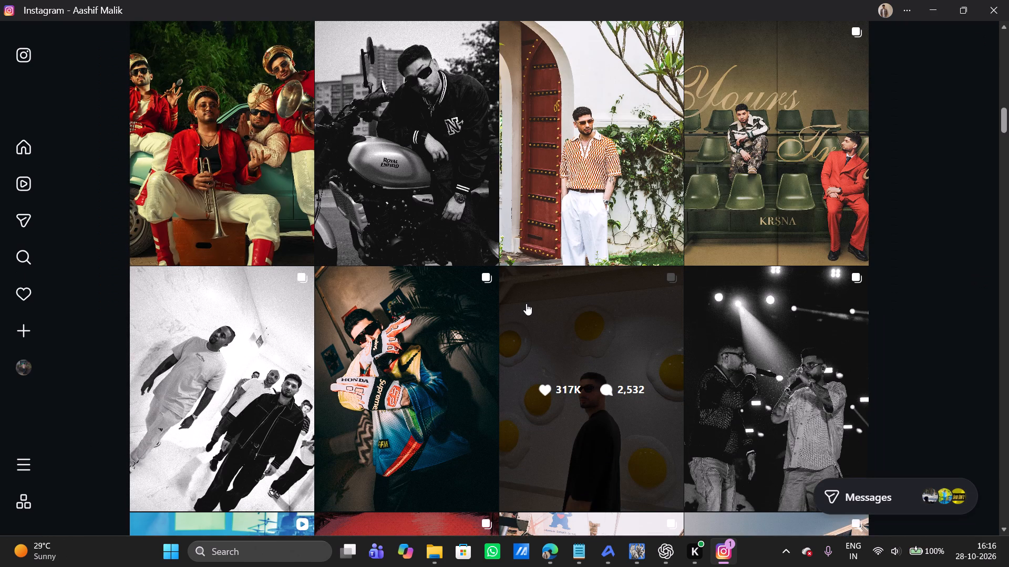
pyautogui.scroll(1, 526, 303)
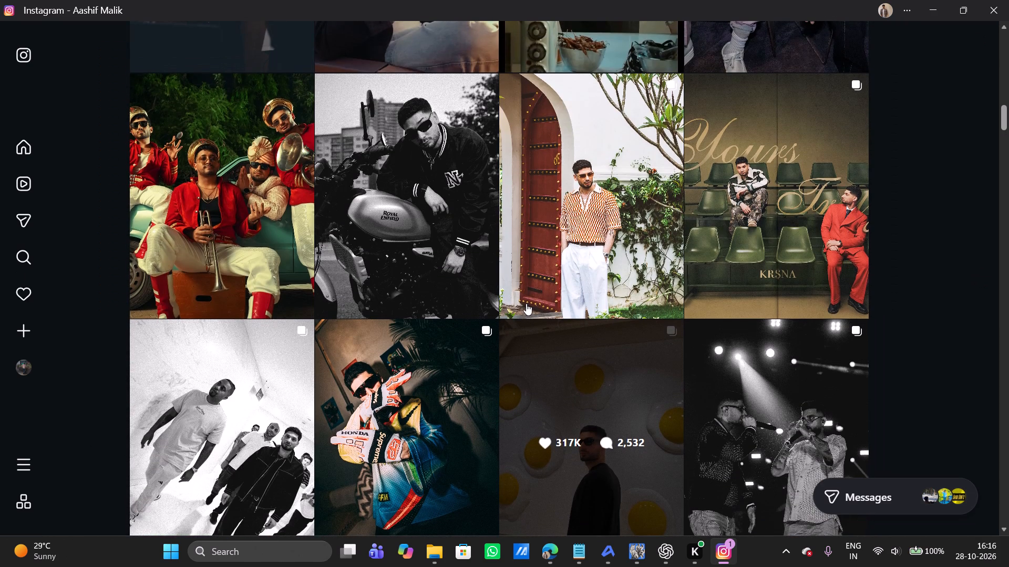
pyautogui.scroll(3, 526, 303)
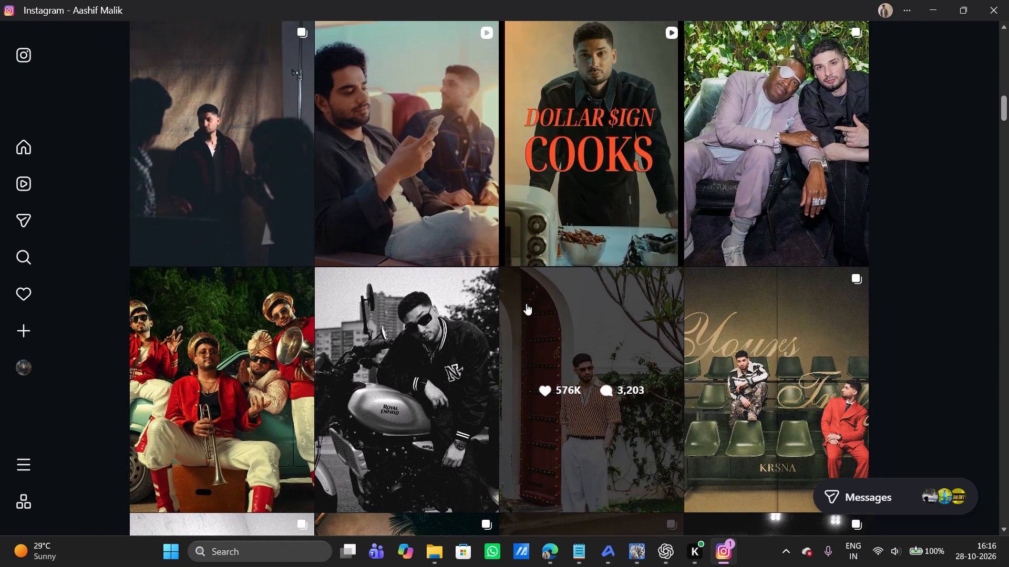
pyautogui.scroll(1, 526, 303)
pyautogui.scroll(1, 431, 340)
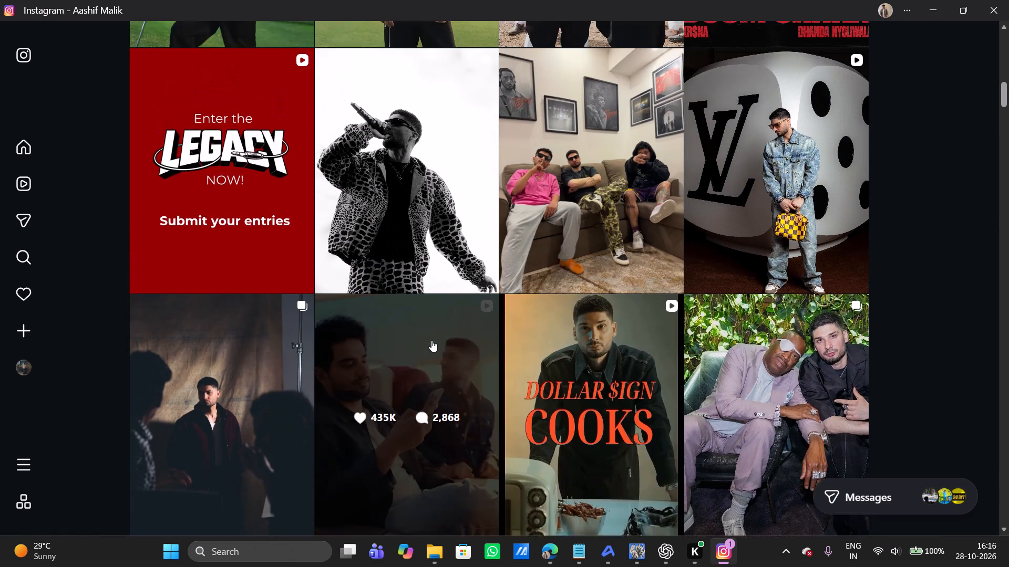
pyautogui.scroll(1, 431, 340)
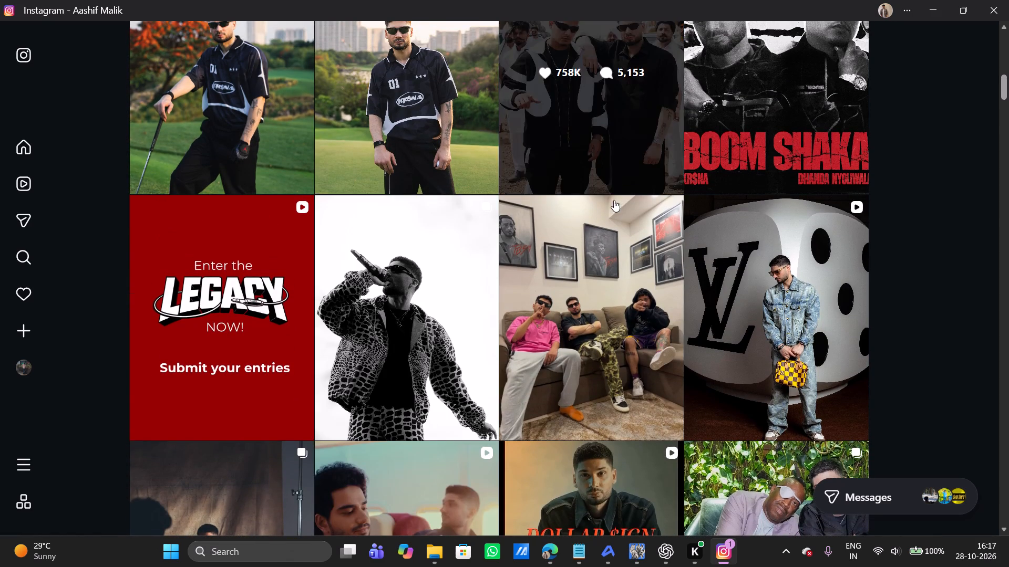
pyautogui.scroll(3, 416, 290)
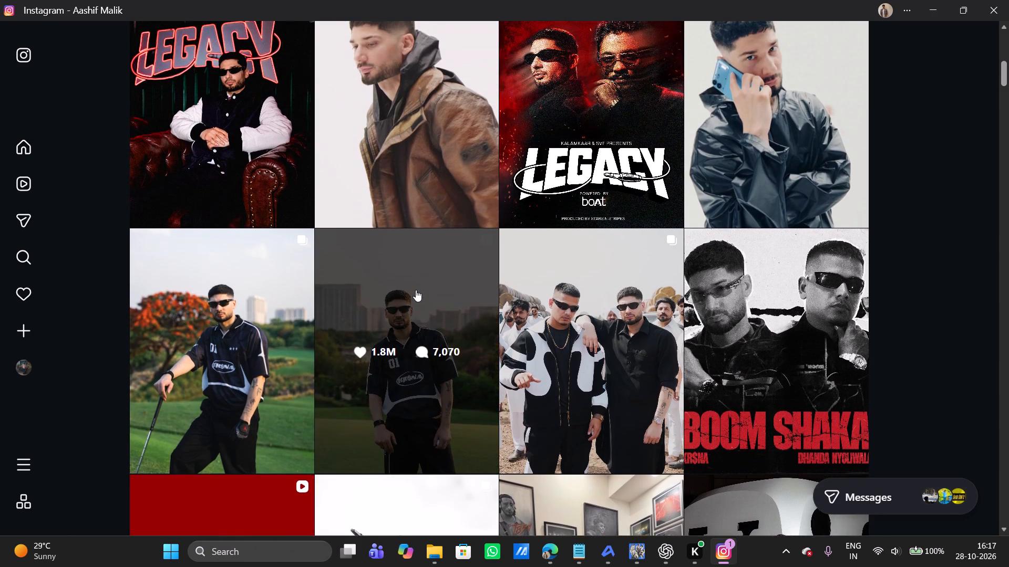
pyautogui.scroll(3, 416, 290)
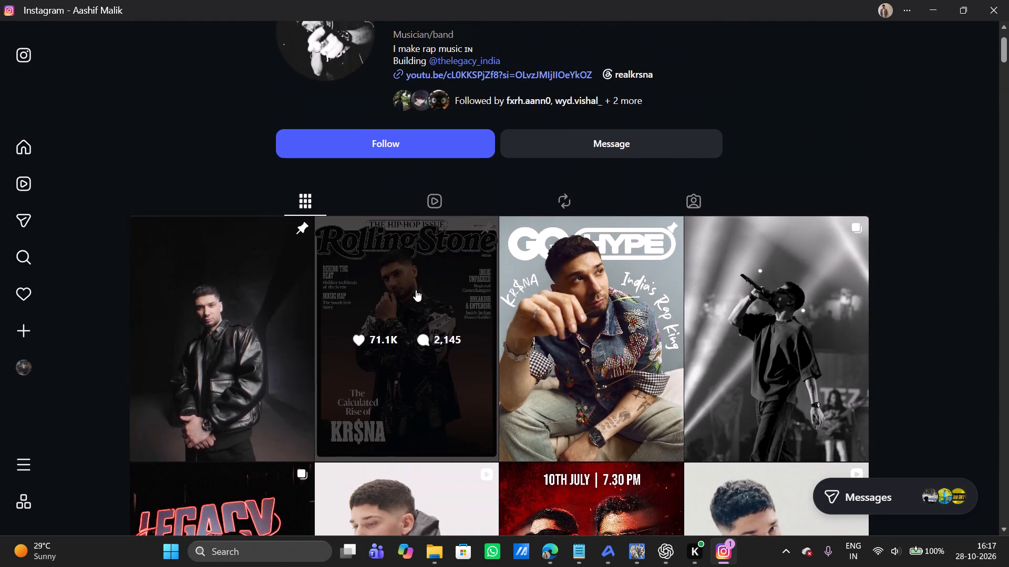
# View the pinned realkrsna YSL Beauty MYSLF video post, and close it.
pyautogui.scroll(-1, 418, 435)
pyautogui.click(238, 327)
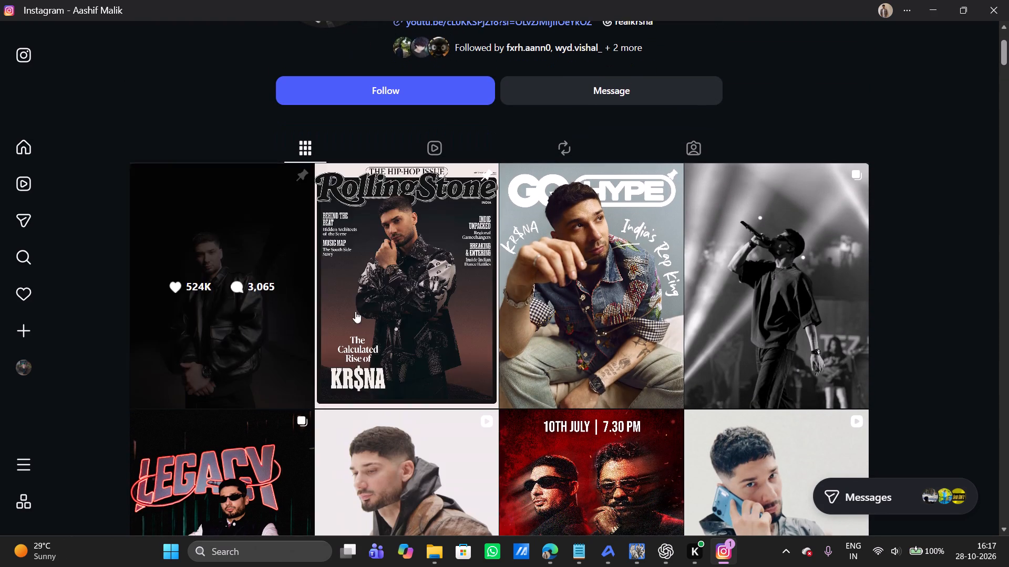
pyautogui.click(866, 185)
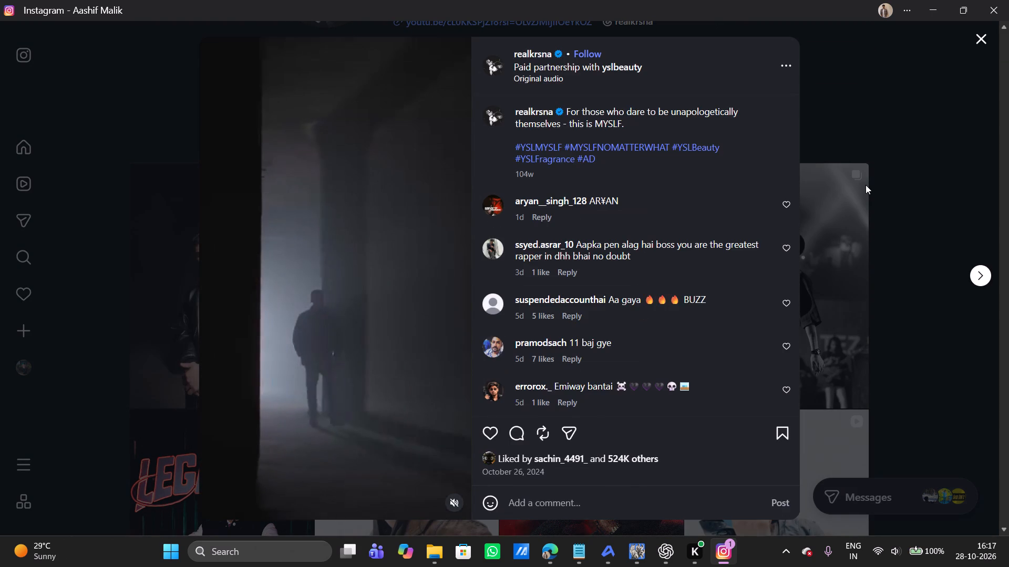
# Look back down through the realkrsna post grid to the older Joota Japani posts for further source photos.
pyautogui.scroll(-4, 449, 333)
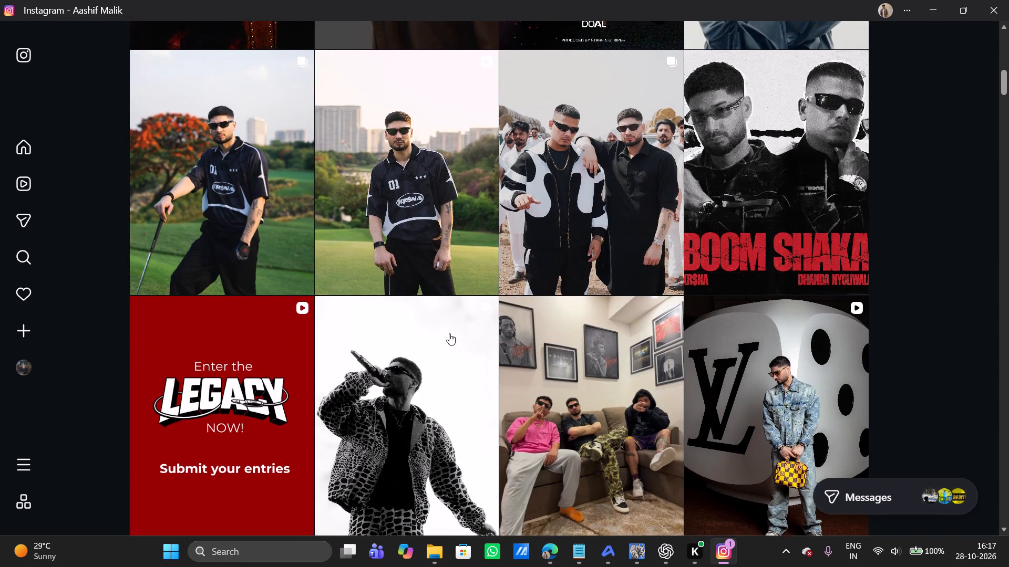
pyautogui.scroll(-4, 449, 333)
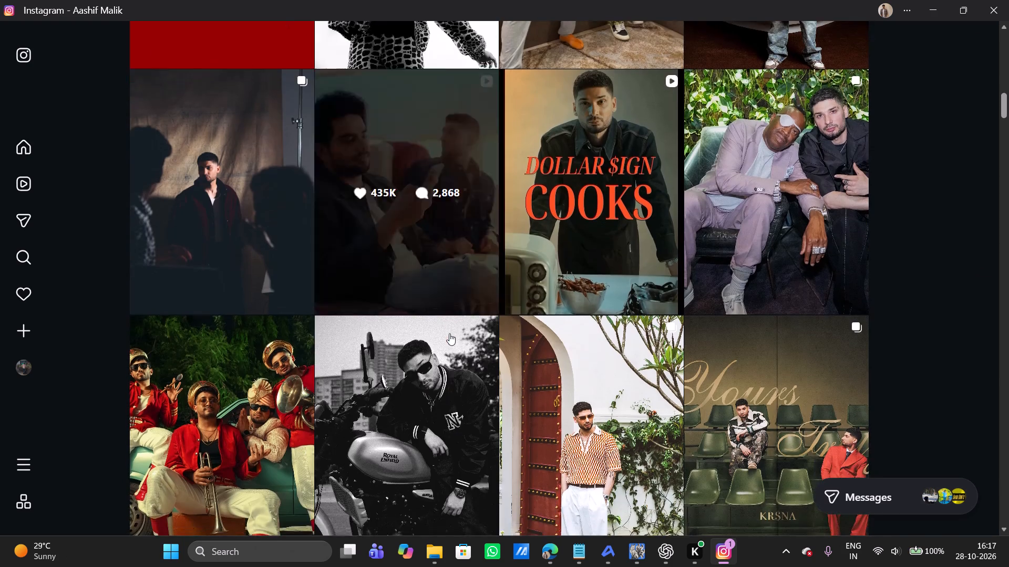
pyautogui.scroll(-4, 449, 333)
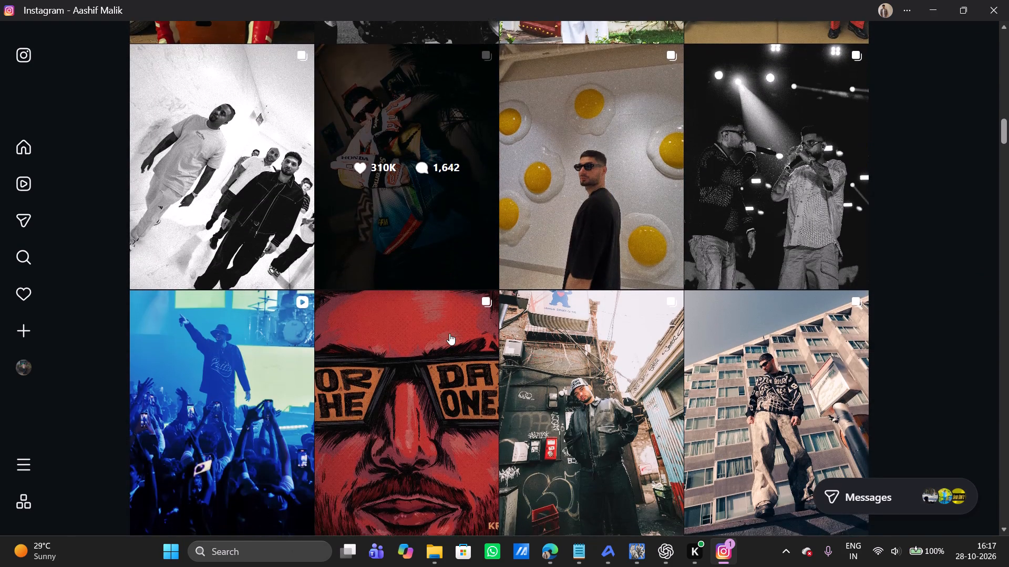
pyautogui.scroll(-2, 449, 333)
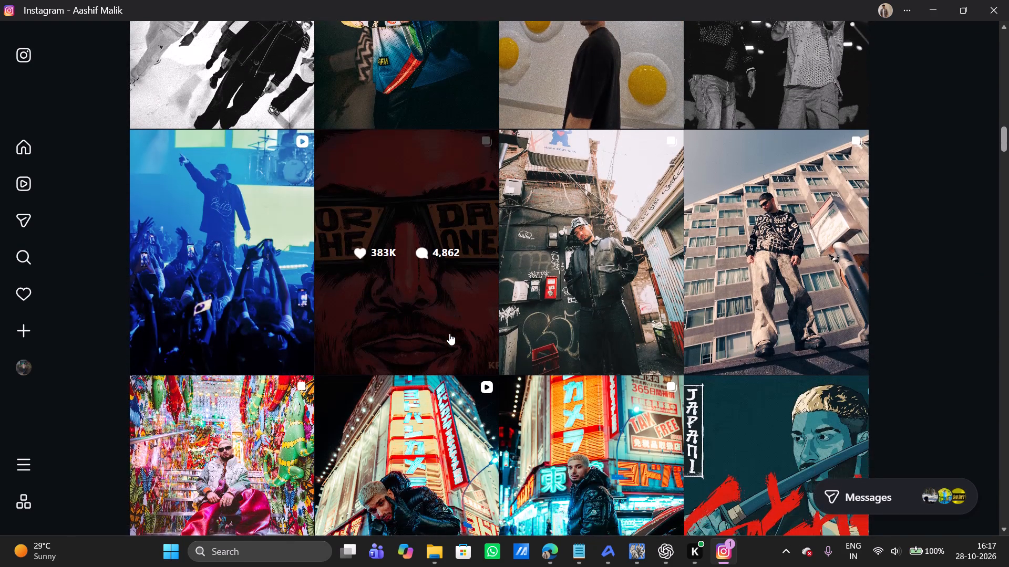
pyautogui.scroll(-2, 449, 333)
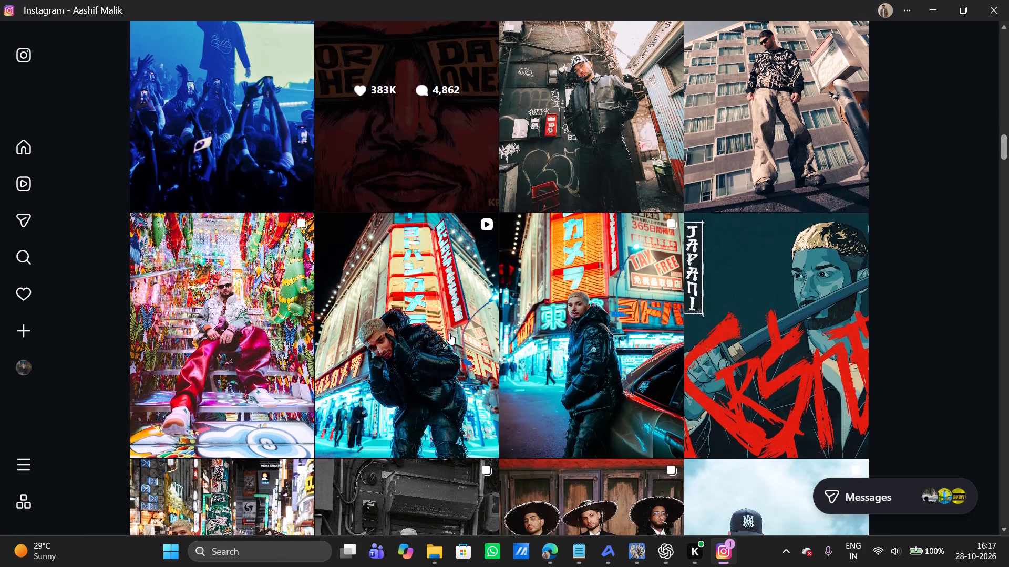
# Switch to Microsoft Edge and open the Saveinsta downloader from the browsing history.
pyautogui.click(548, 555)
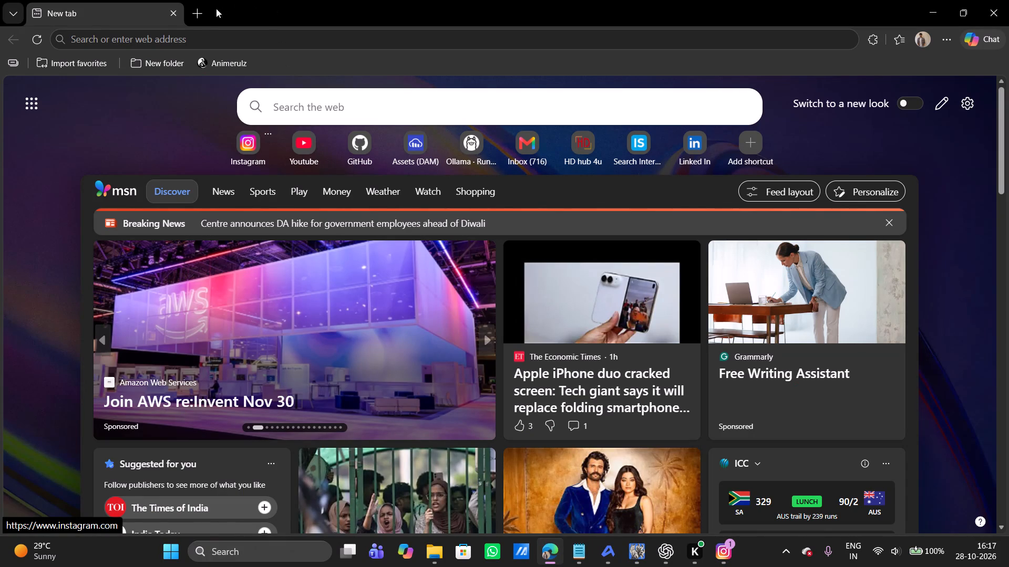
pyautogui.click(155, 111)
pyautogui.hotkey('ctrl', 'h')
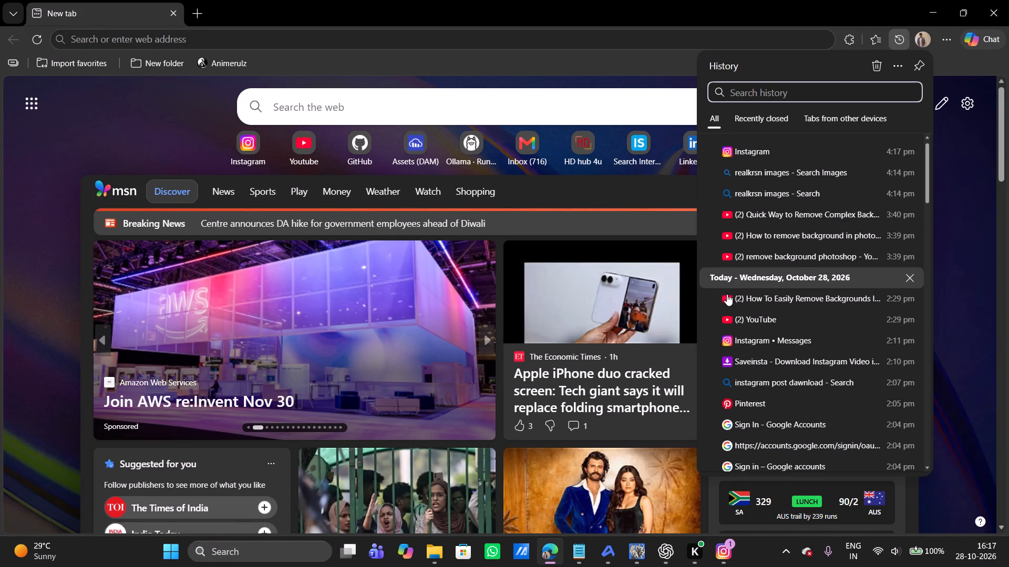
pyautogui.click(756, 353)
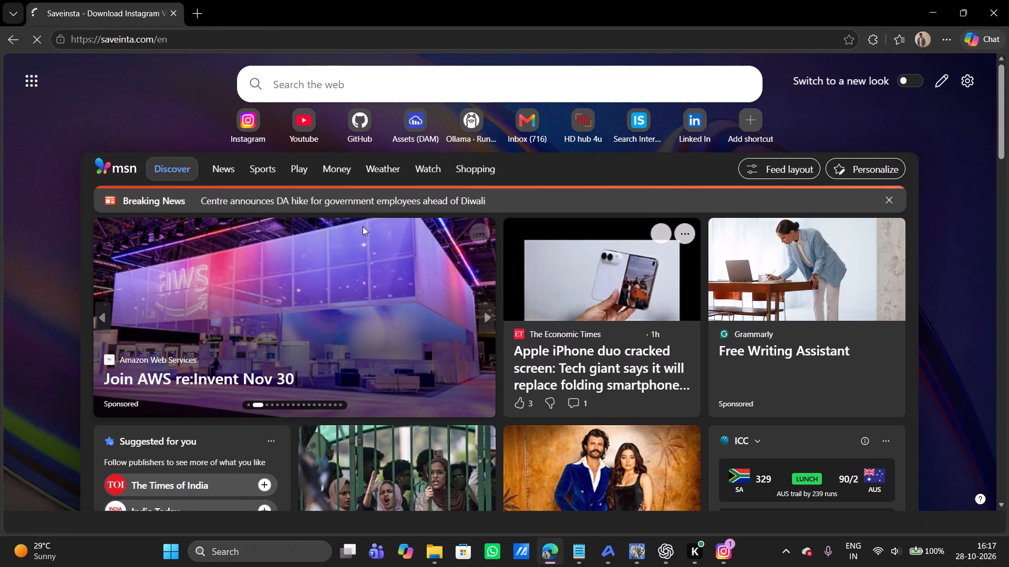
# Submit the copied Instagram post link in Saveinsta and download the green armchair photo at 1283x1283.
pyautogui.click(316, 247)
pyautogui.hotkey('ctrl', 'v')
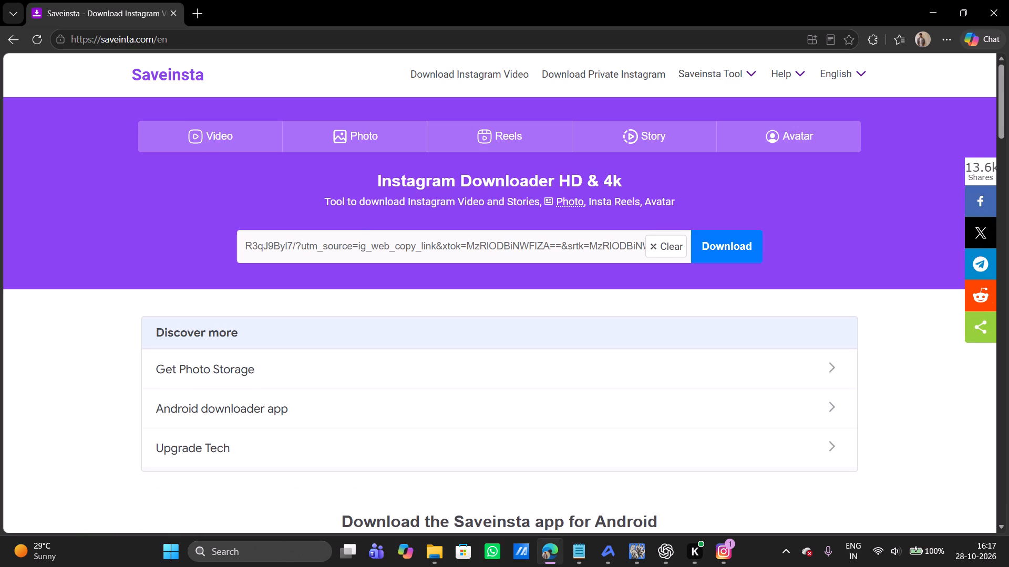
pyautogui.click(732, 244)
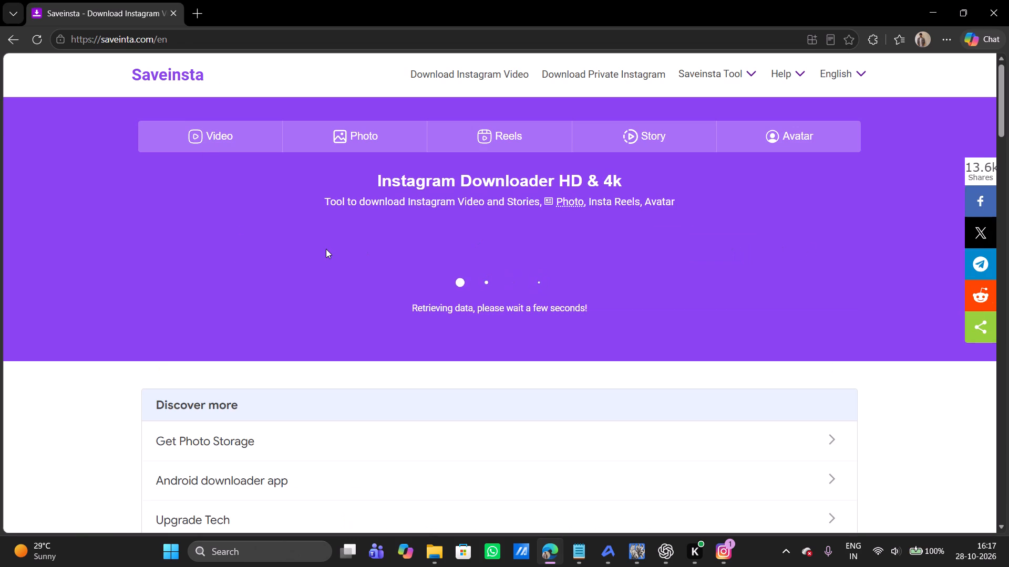
pyautogui.scroll(-1, 326, 249)
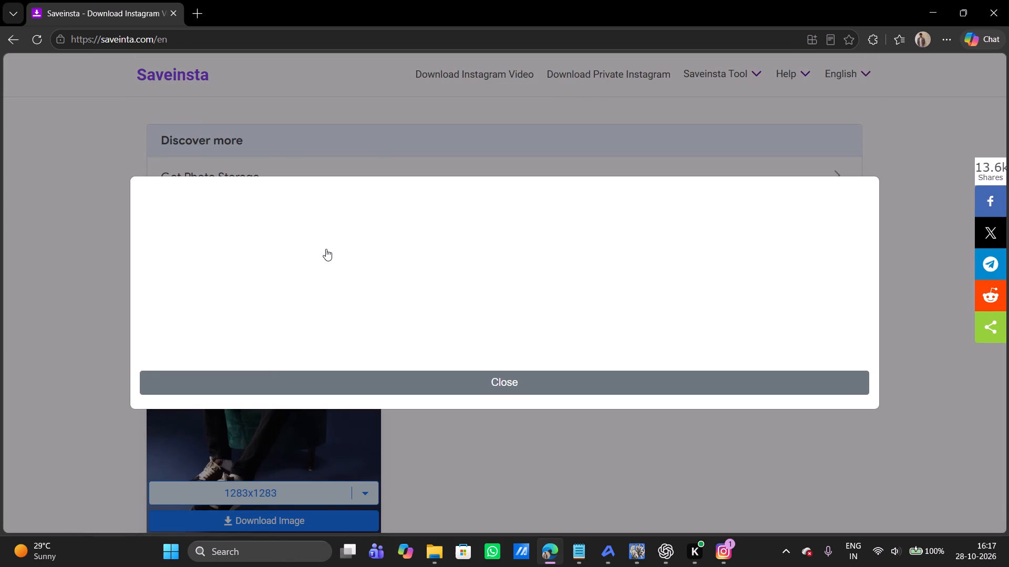
pyautogui.click(236, 379)
pyautogui.scroll(-1, 377, 355)
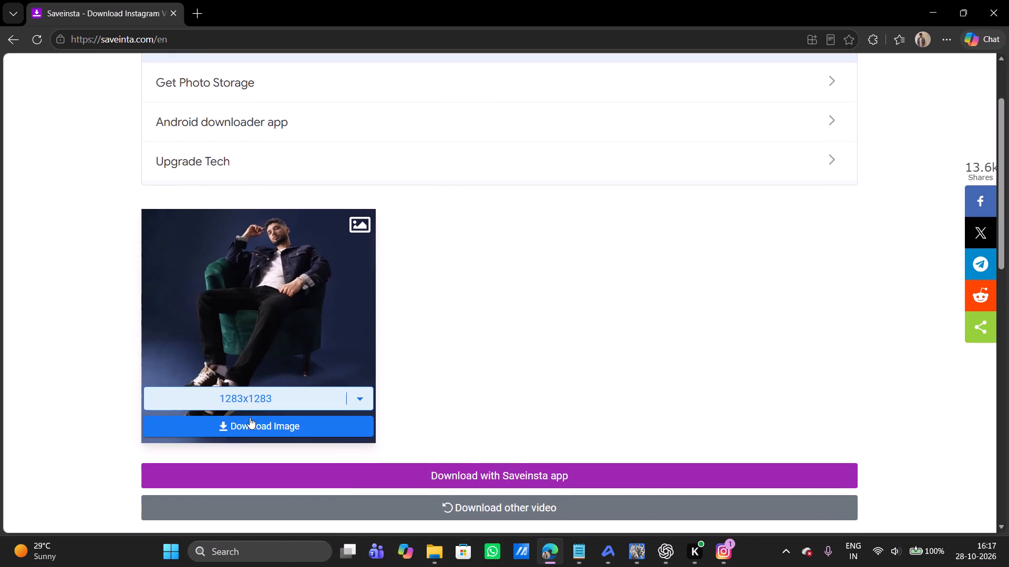
pyautogui.click(241, 428)
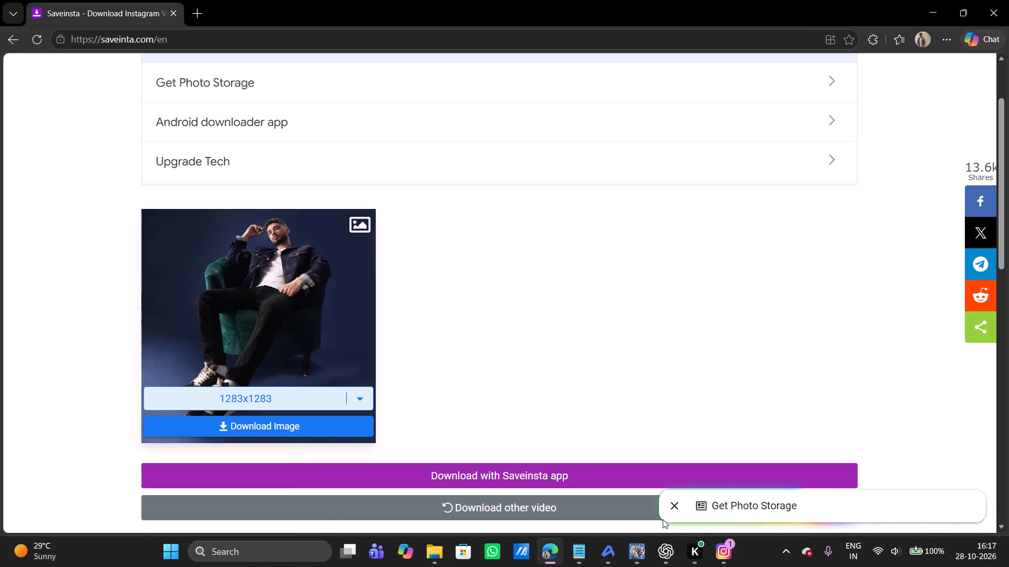
# Switch to the ChatGPT app.
pyautogui.click(663, 553)
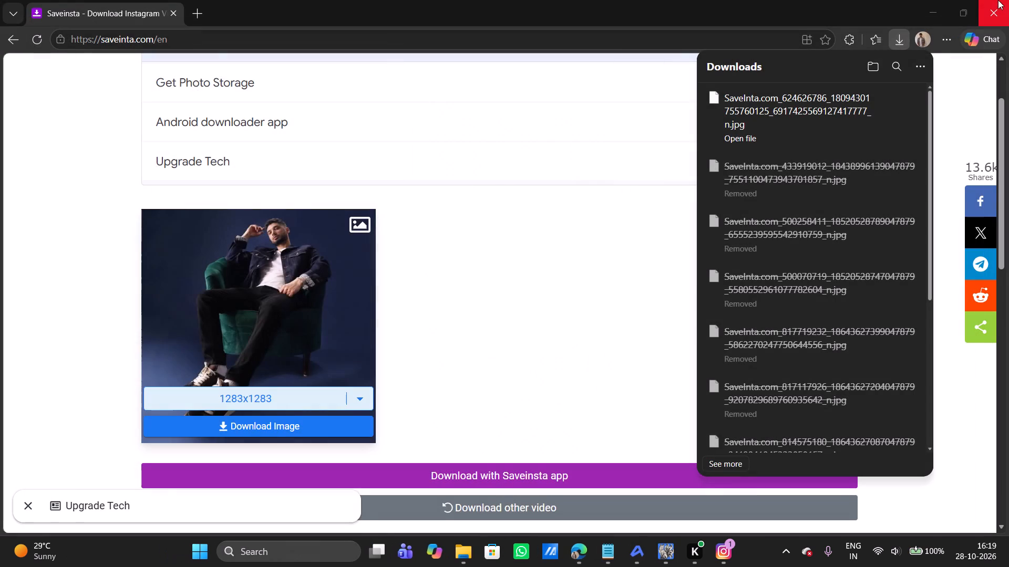
# Close the ChatGPT and Saveinsta browser windows to get back to the EditImages folder.
pyautogui.click(998, 0)
pyautogui.click(998, 0)
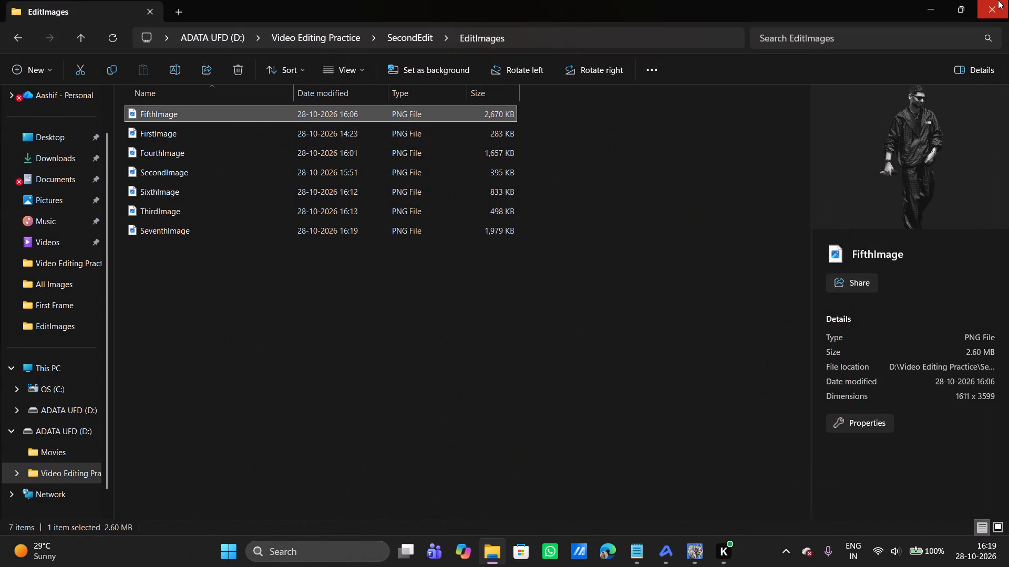
# Open SeventhImage from the EditImages folder for editing in Photos.
pyautogui.click(234, 331)
pyautogui.click(201, 230)
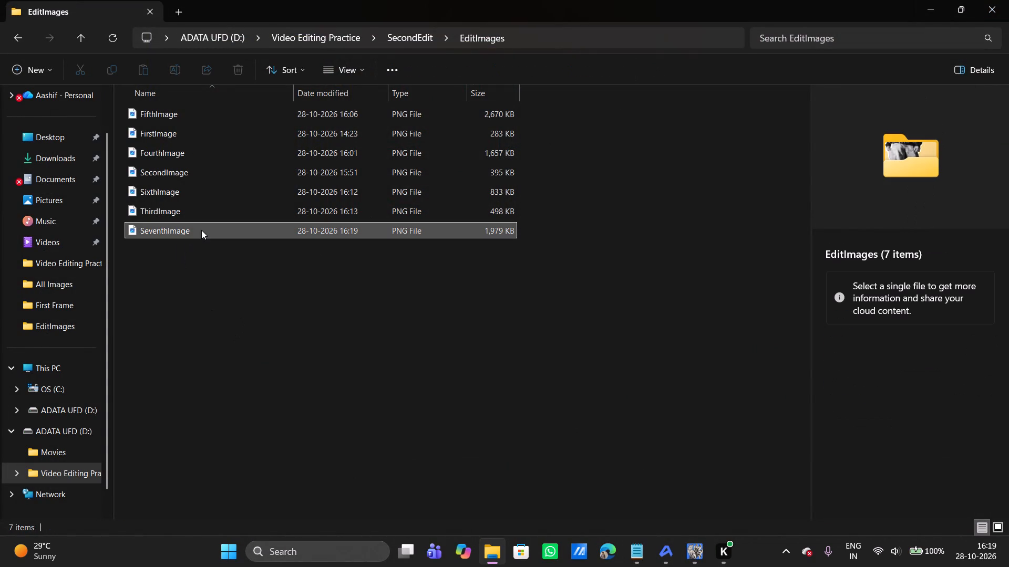
pyautogui.rightClick(274, 230)
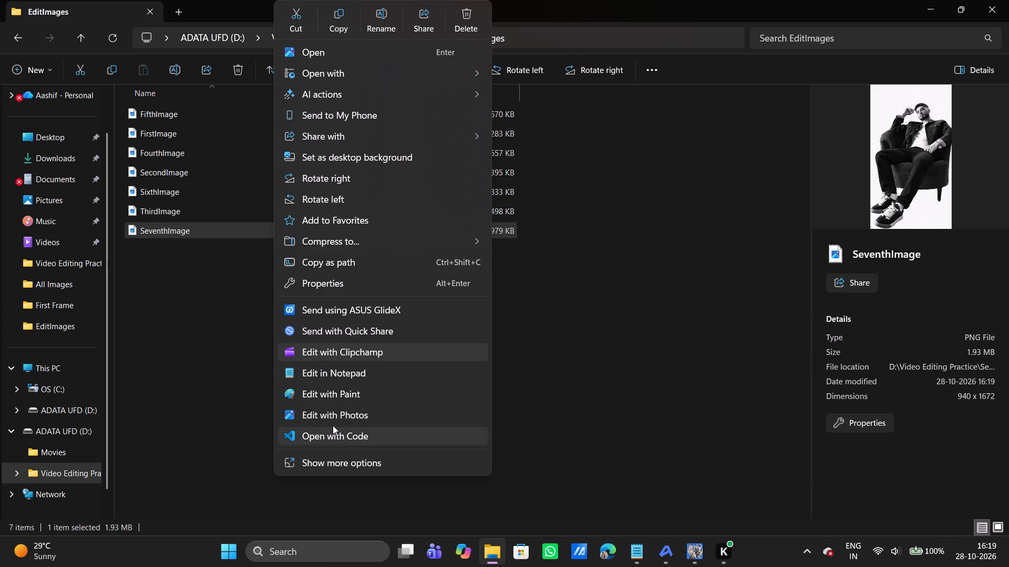
pyautogui.click(325, 438)
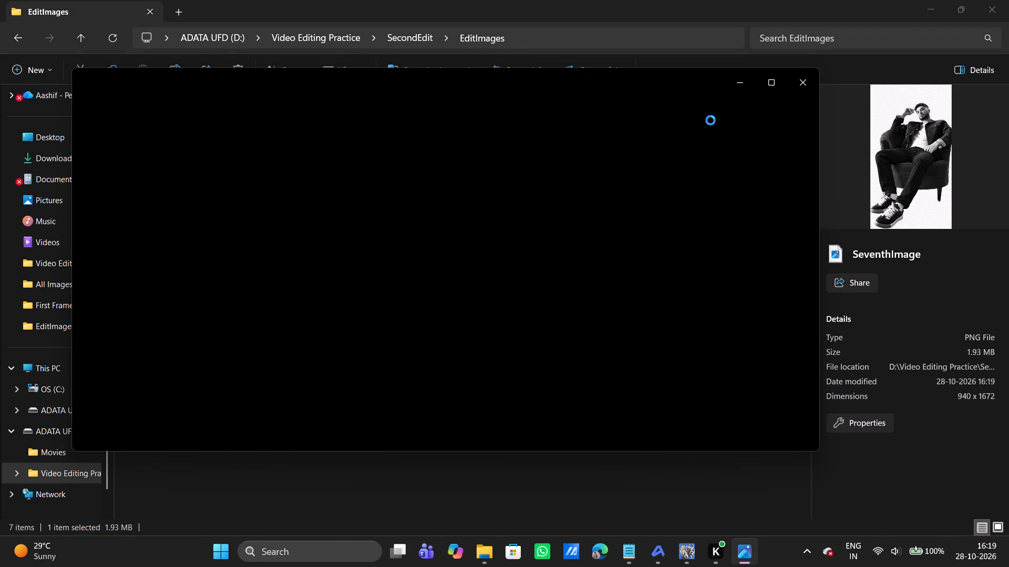
# In Photos, remove the background from SeventhImage.png, save over the original file, and close the image.
pyautogui.click(767, 80)
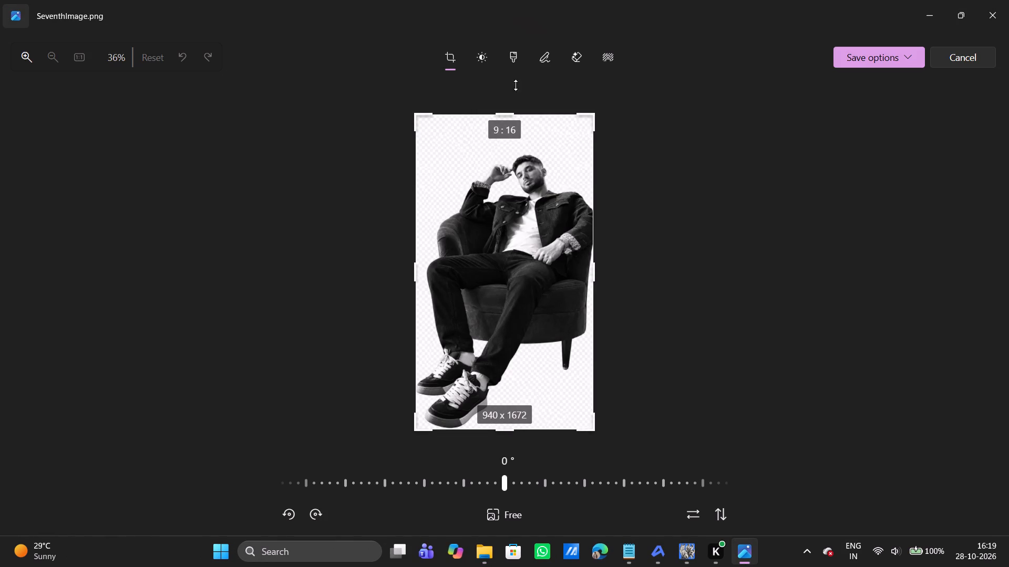
pyautogui.click(605, 55)
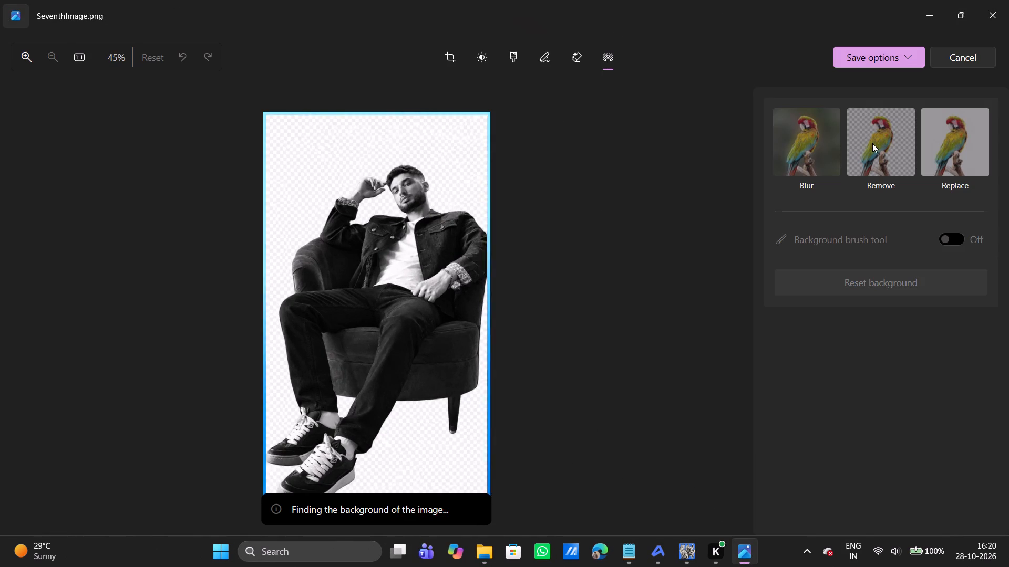
pyautogui.tripleClick(872, 143)
pyautogui.tripleClick(872, 143)
pyautogui.tripleClick(872, 143)
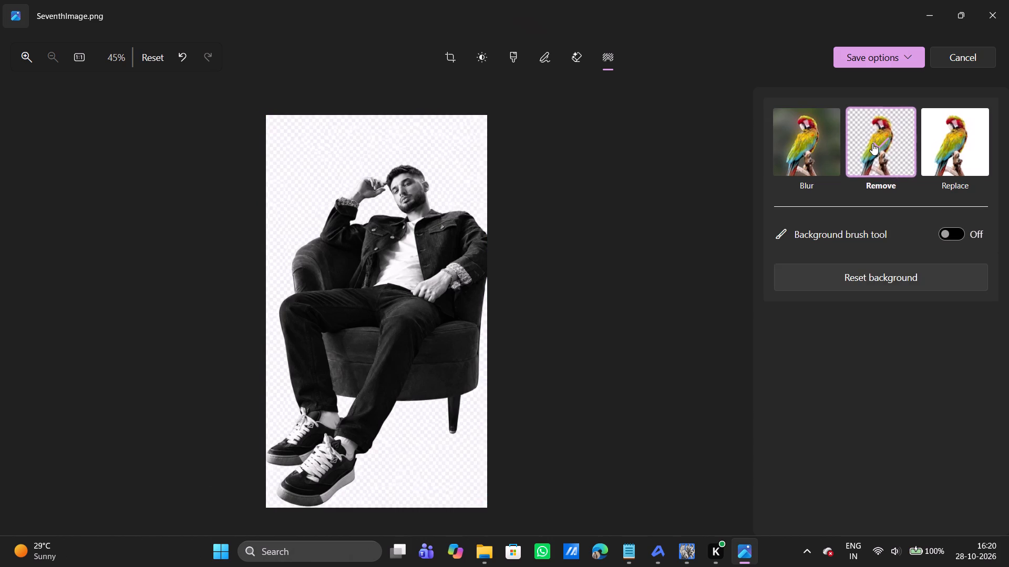
pyautogui.click(872, 143)
pyautogui.click(912, 53)
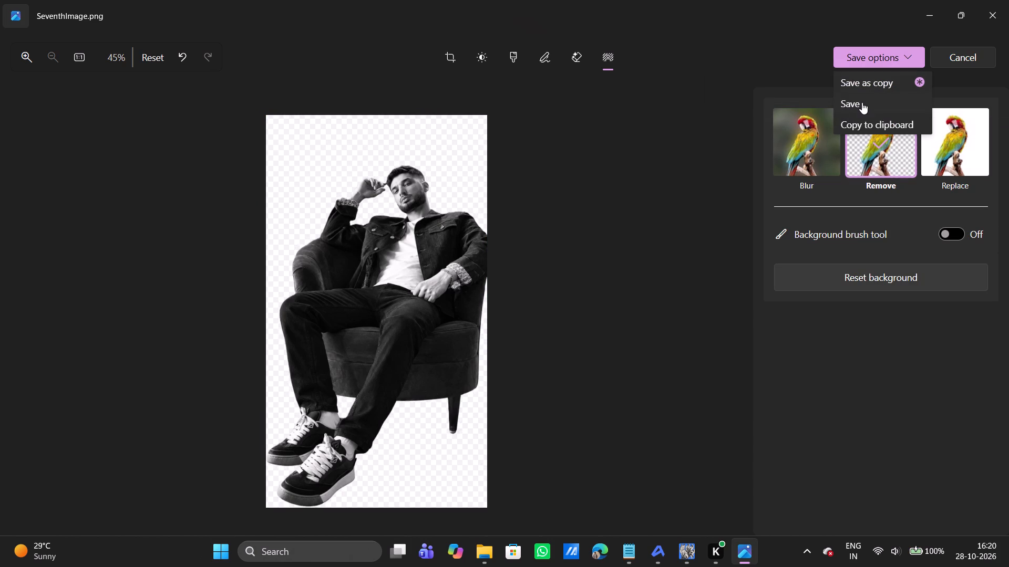
pyautogui.click(862, 102)
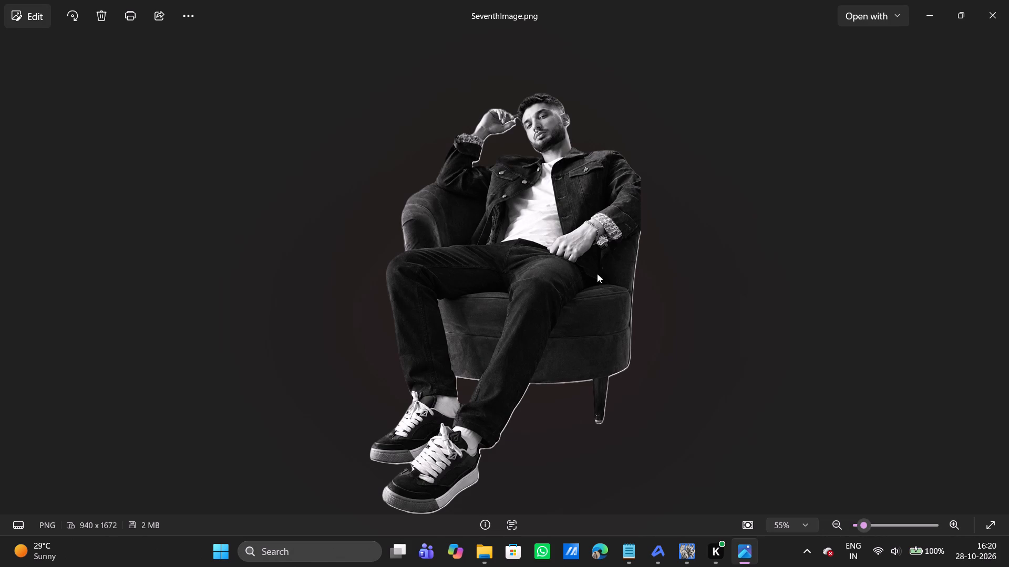
pyautogui.click(1008, 0)
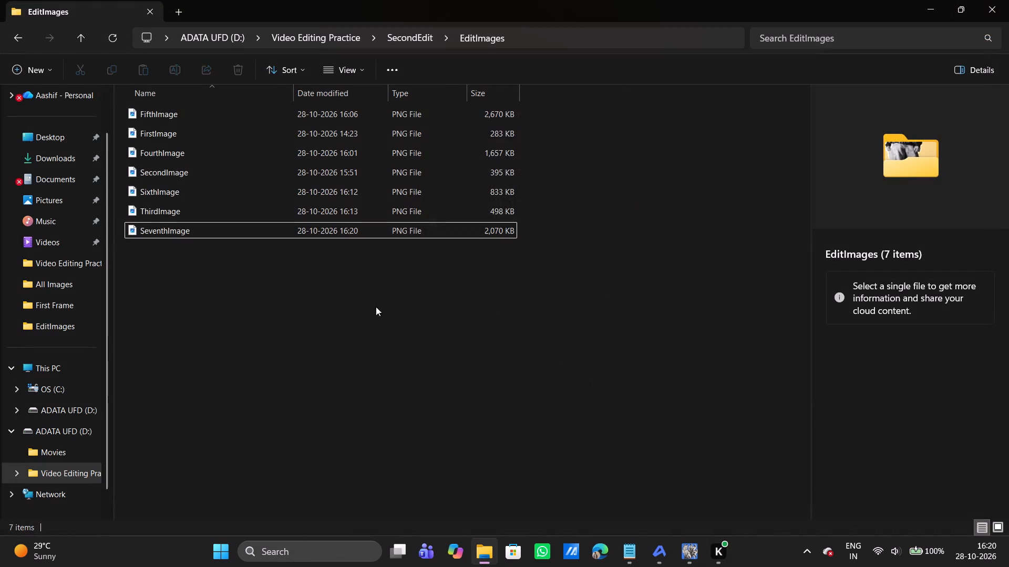
# Check the preview of SeventhImage in the EditImages folder, and close File Explorer.
pyautogui.click(399, 335)
pyautogui.click(224, 230)
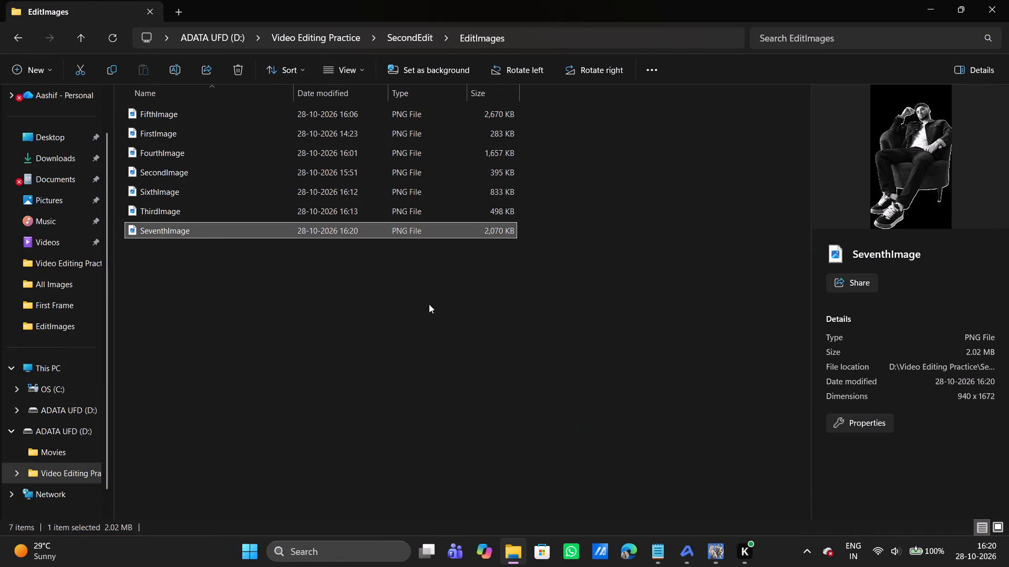
pyautogui.click(440, 310)
pyautogui.click(1008, 0)
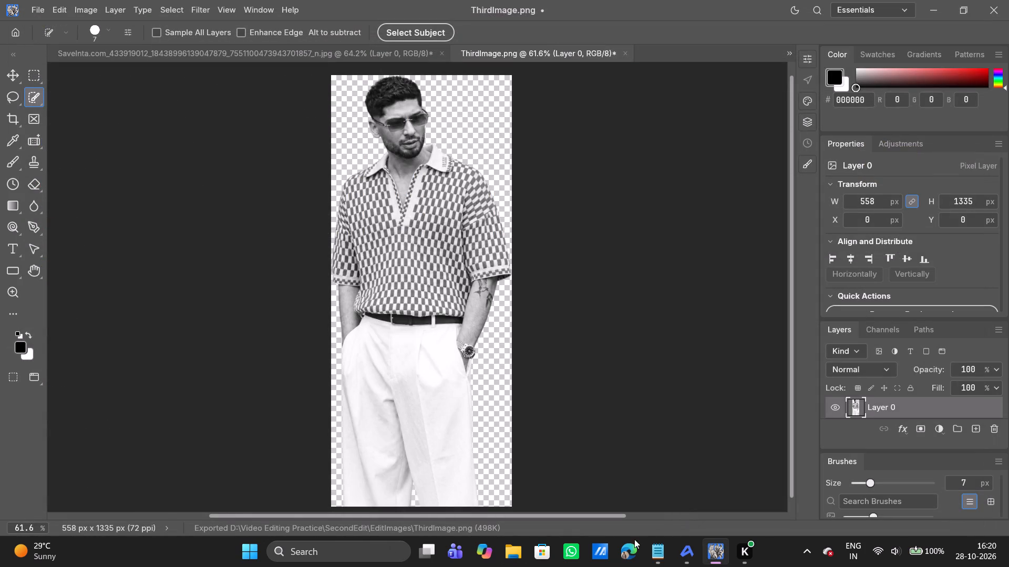
# Switch to Microsoft Edge, open YouTube and search for "create shadow with image in after effects".
pyautogui.click(630, 545)
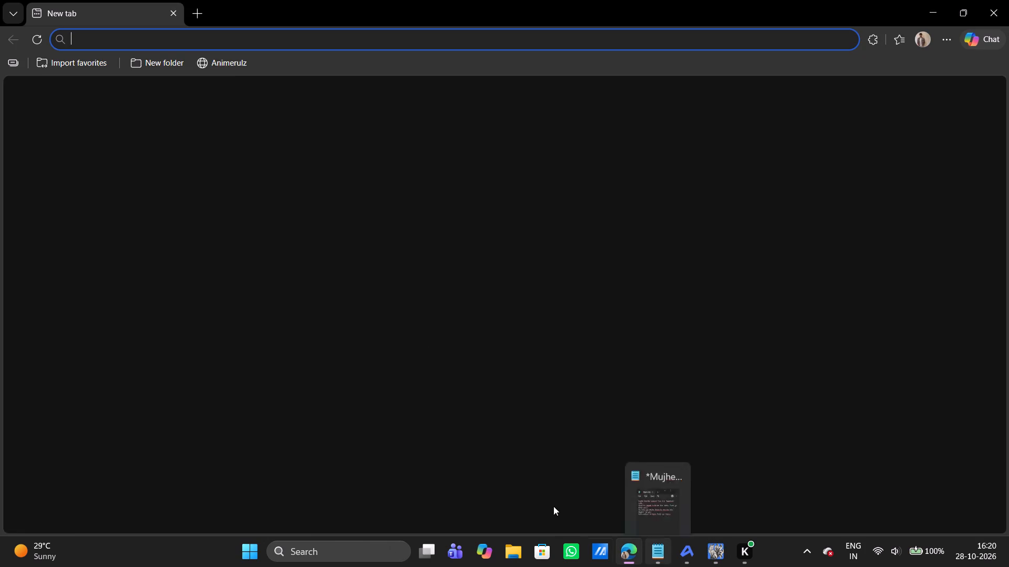
pyautogui.click(305, 142)
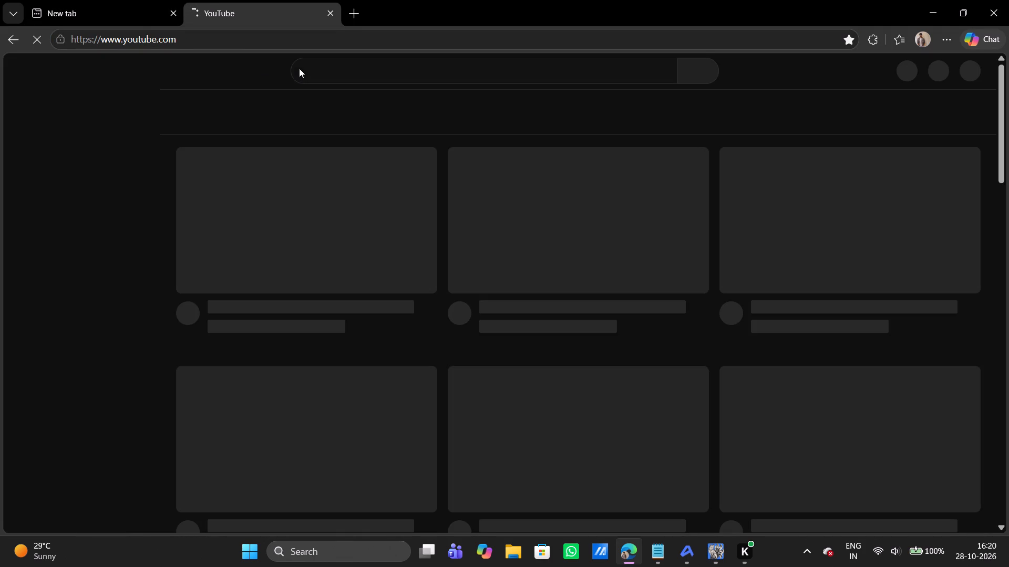
pyautogui.click(346, 69)
pyautogui.write('create a')
pyautogui.press('BackSpace')
pyautogui.write('shadow with image')
pyautogui.press('space')
pyautogui.write('in after effects')
pyautogui.press('Return')
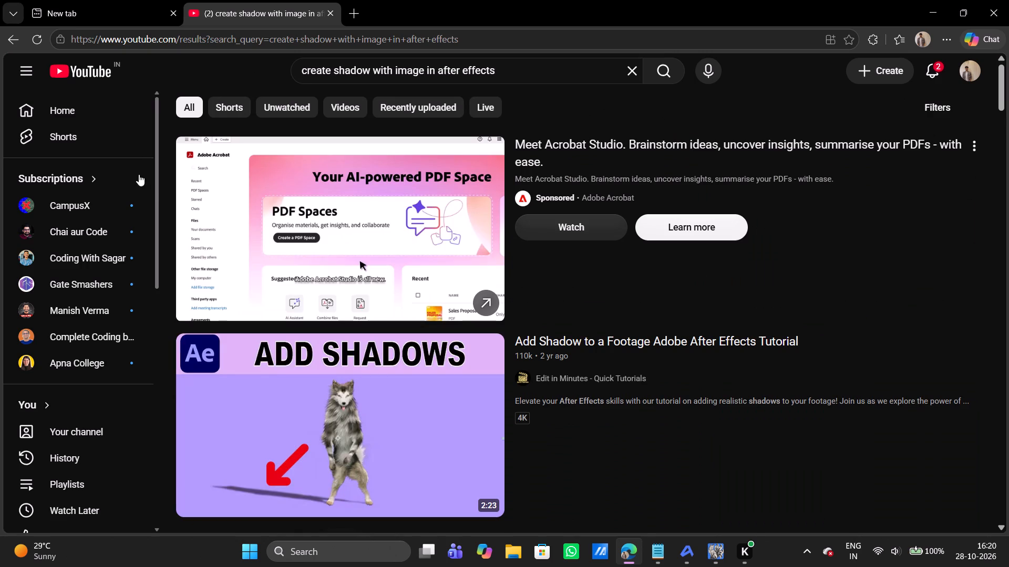
# Browse the results, open the video "Add Shadow to a Footage Adobe After Effects Tutorial", and skip its ad.
pyautogui.scroll(-2, 156, 215)
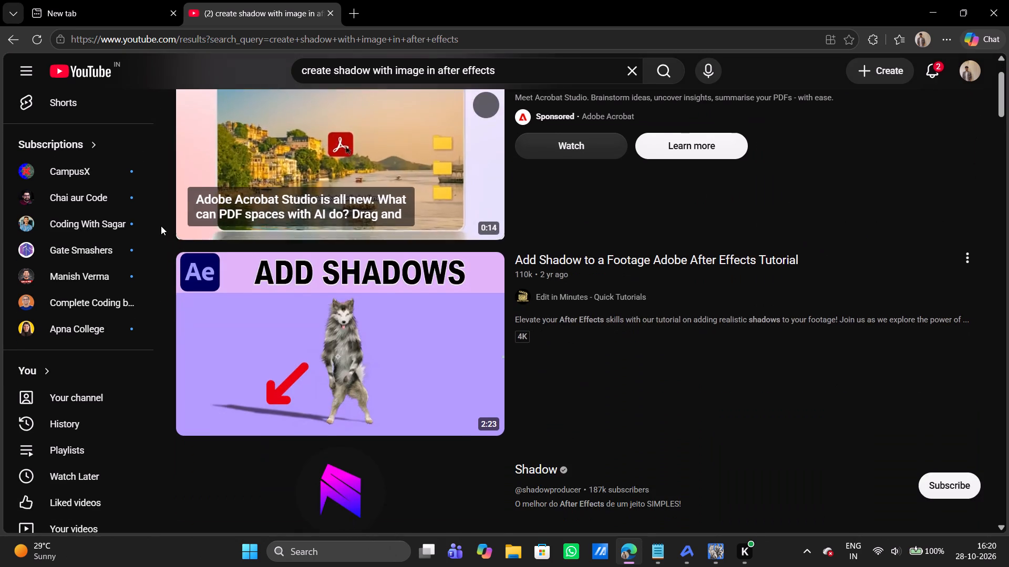
pyautogui.scroll(-2, 161, 226)
pyautogui.scroll(3, 161, 226)
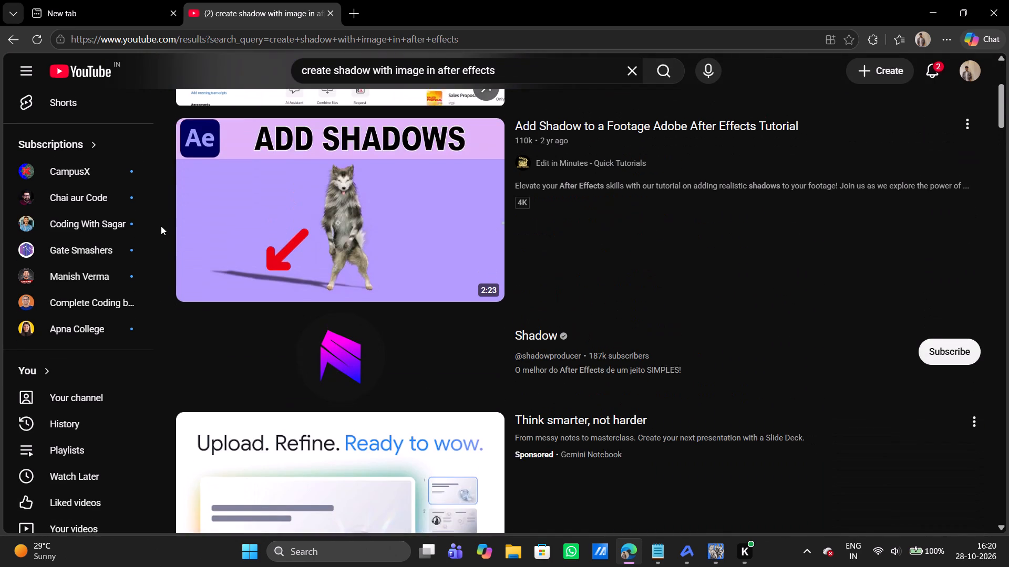
pyautogui.scroll(1, 161, 226)
pyautogui.click(354, 222)
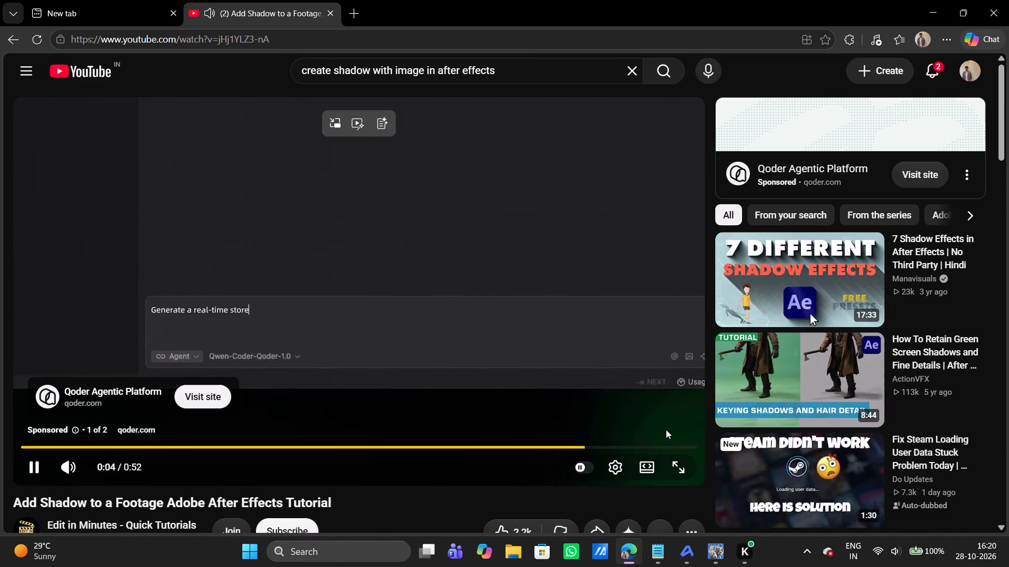
pyautogui.click(673, 425)
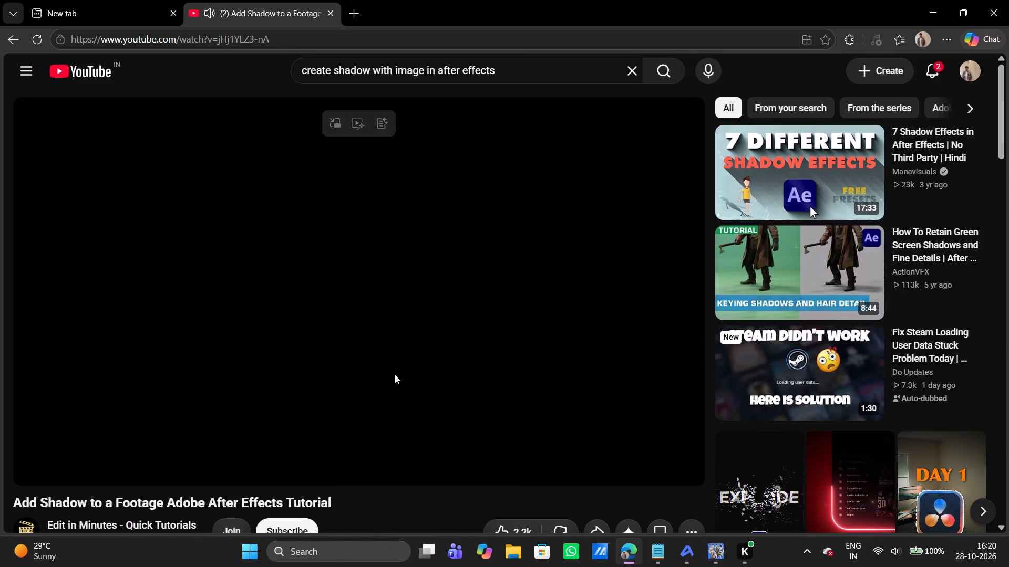
# Watch the tutorial, skipping the intro, to study how the CC Slant, opacity and Gaussian Blur shadow is built.
pyautogui.press('Right')
pyautogui.press('Right')
pyautogui.press('Right')
pyautogui.press('Right')
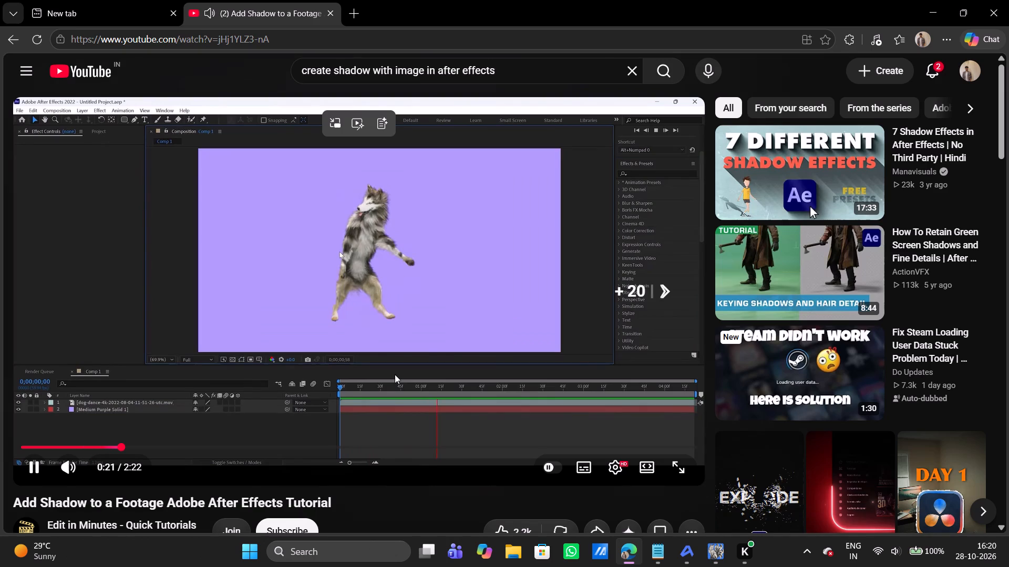
pyautogui.press('Right')
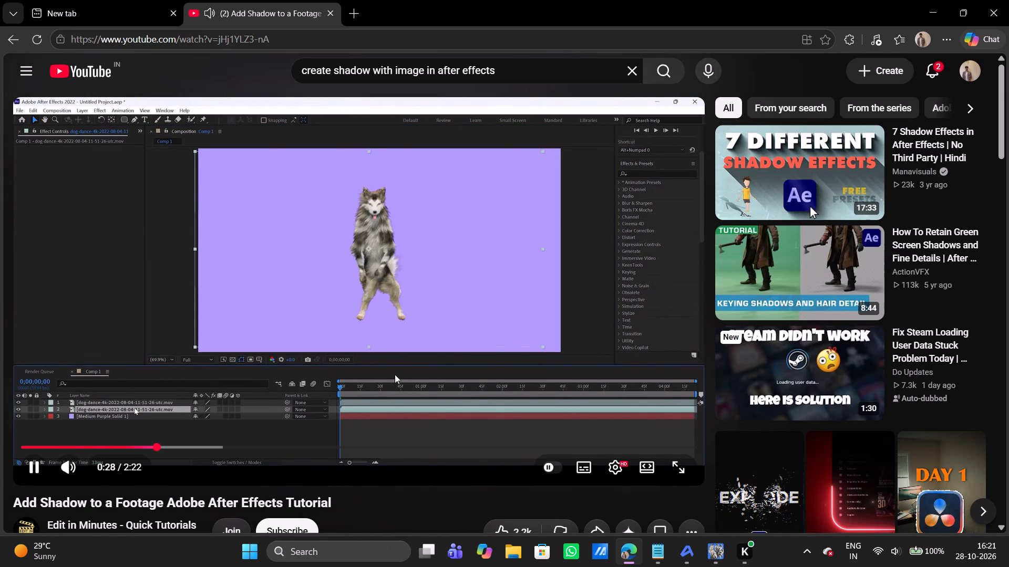
pyautogui.press('Left')
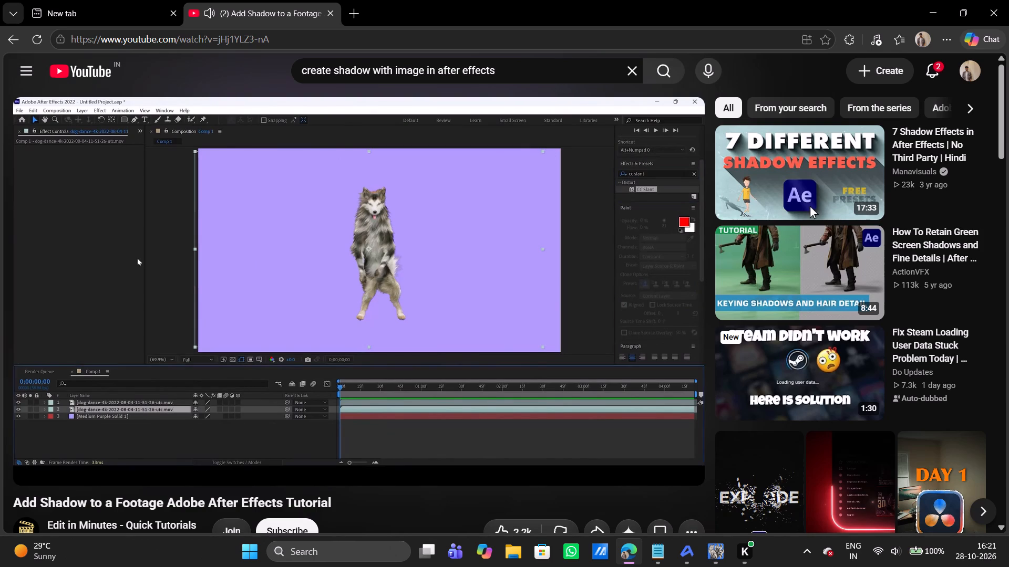
pyautogui.press('space')
pyautogui.press('space')
pyautogui.press('space')
pyautogui.press('space')
pyautogui.press('space')
pyautogui.press('space')
pyautogui.press('space')
pyautogui.press('space')
pyautogui.press('space')
pyautogui.press('space')
pyautogui.press('space')
pyautogui.press('space')
pyautogui.press('space')
pyautogui.press('space')
pyautogui.press('space')
pyautogui.press('space')
pyautogui.press('space')
pyautogui.press('space')
pyautogui.press('space')
pyautogui.press('space')
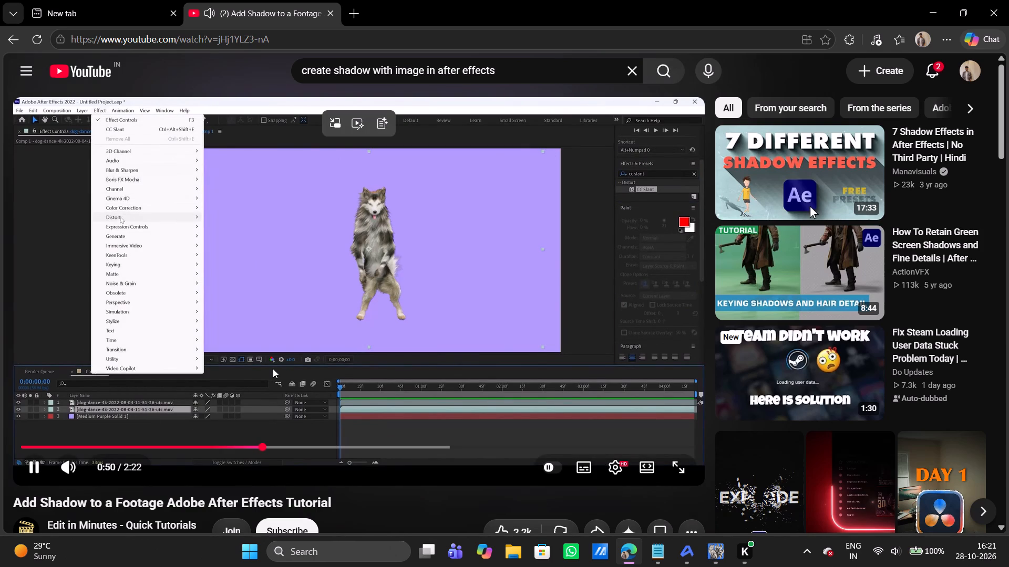
pyautogui.press('space')
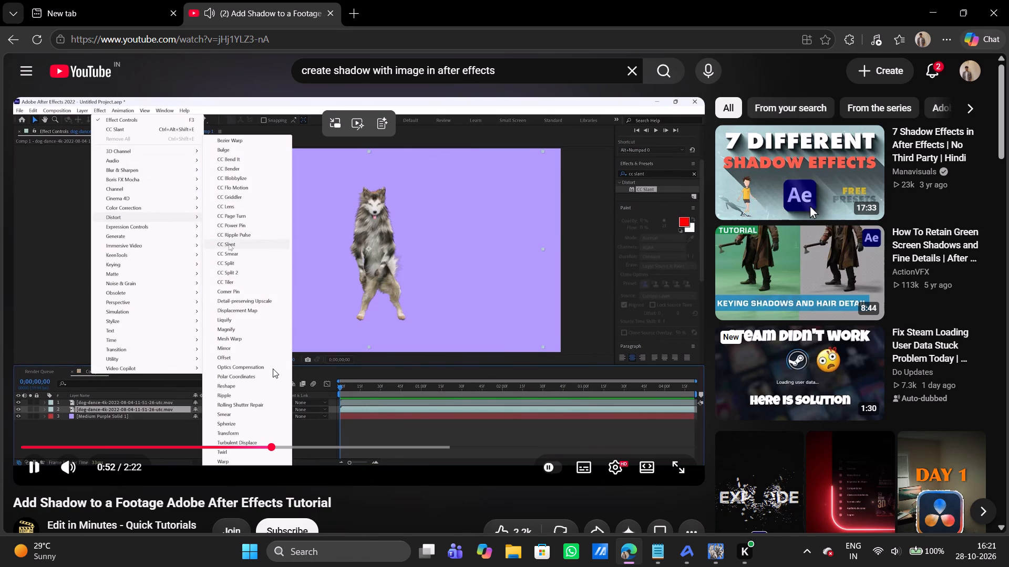
pyautogui.press('space')
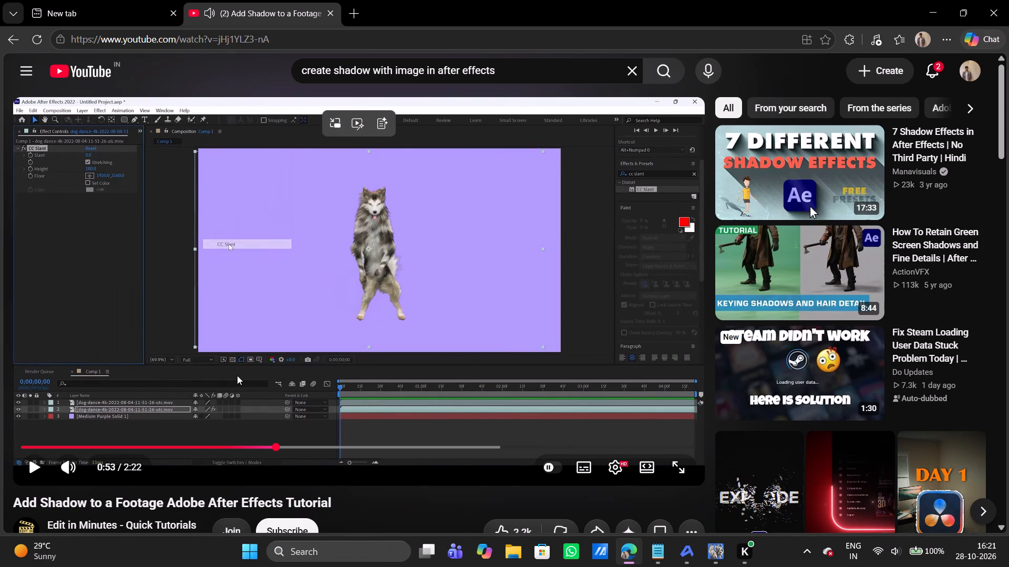
pyautogui.press('space')
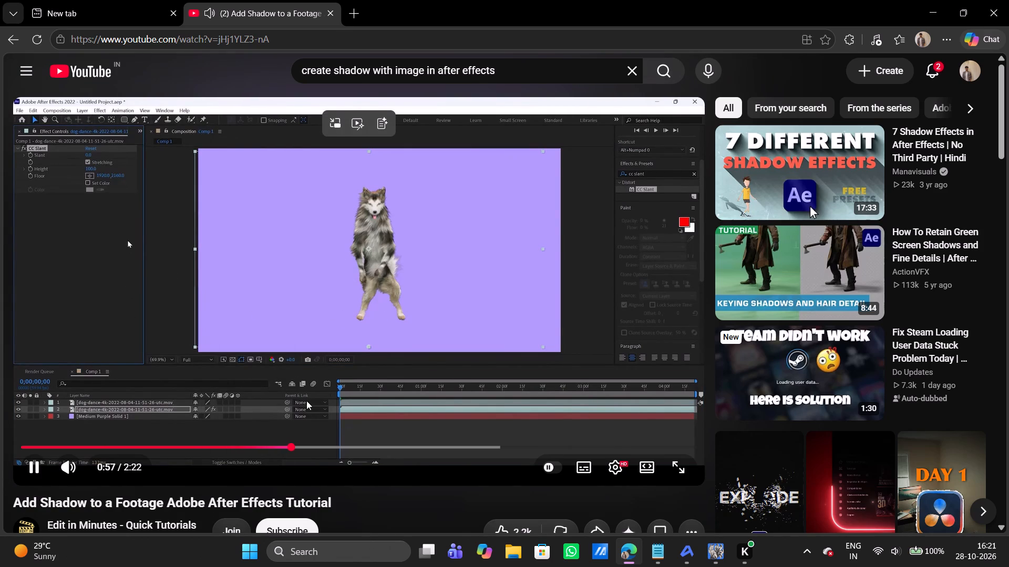
pyautogui.moveTo(341, 307); pyautogui.dragTo(316, 330)
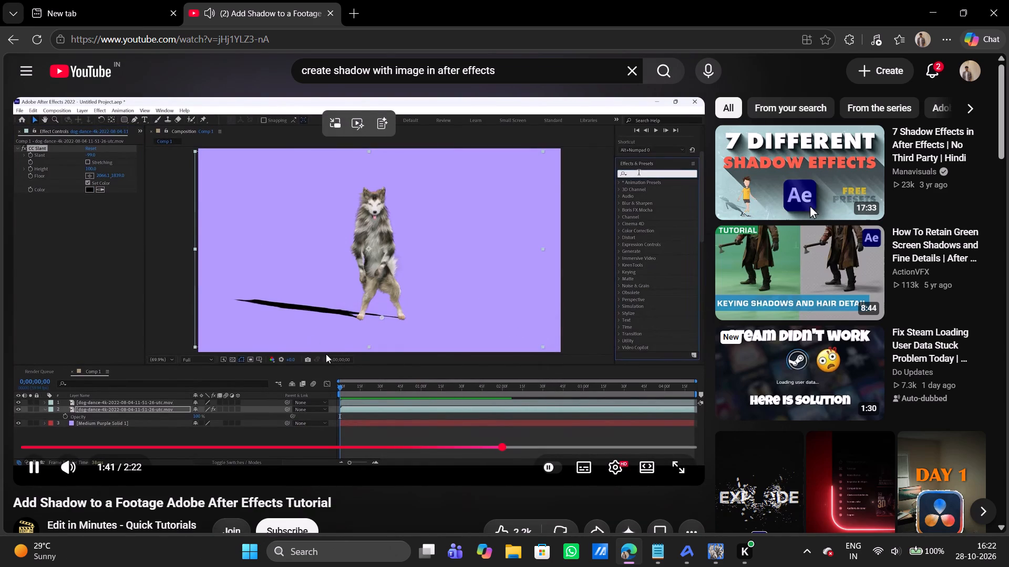
pyautogui.click(326, 354)
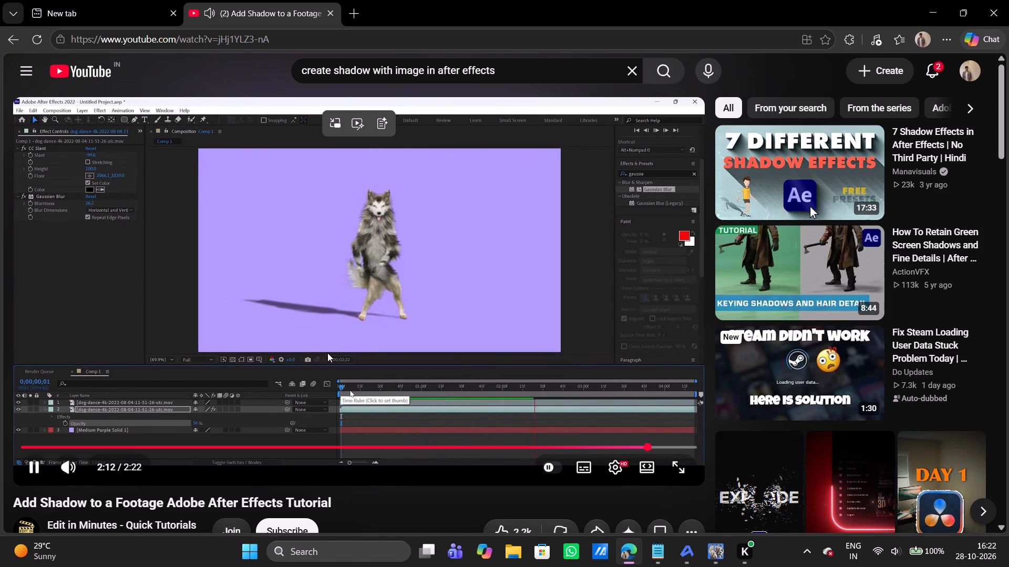
pyautogui.press('space')
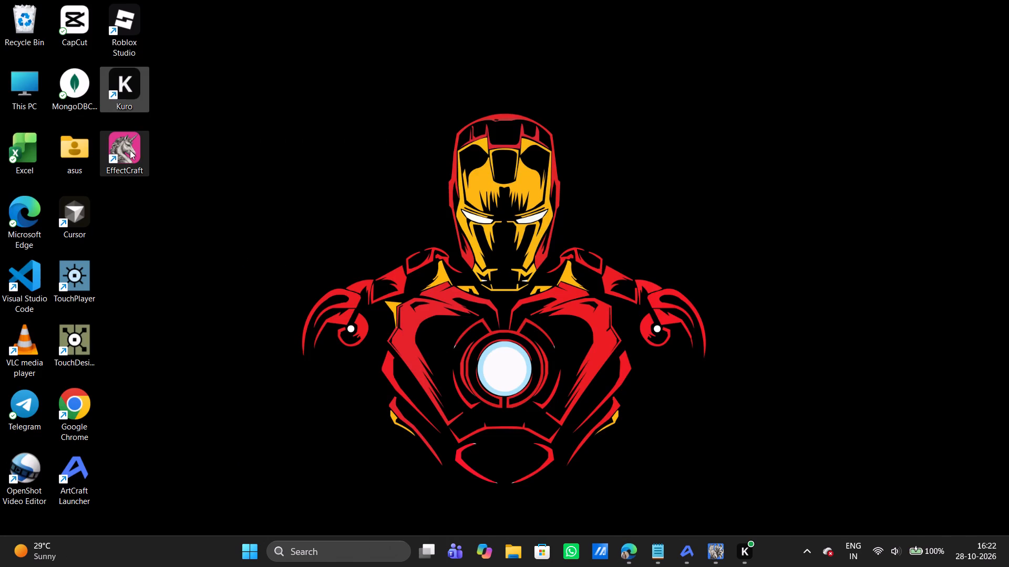
# Launch EffectCraft from the desktop and start a new project.
pyautogui.doubleClick(130, 150)
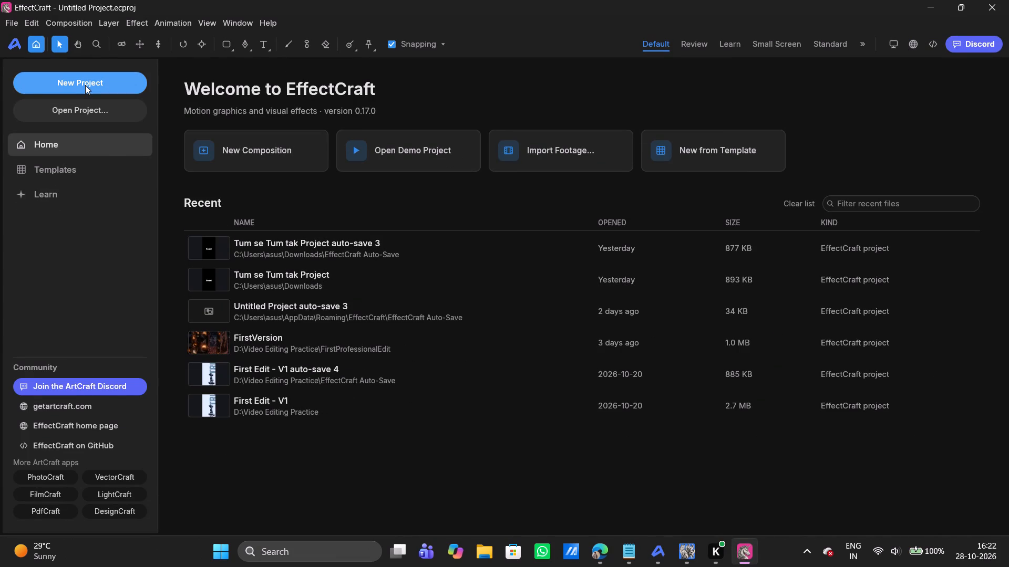
pyautogui.click(85, 85)
# Start a new composition and name it KrishnaRap.
pyautogui.click(469, 204)
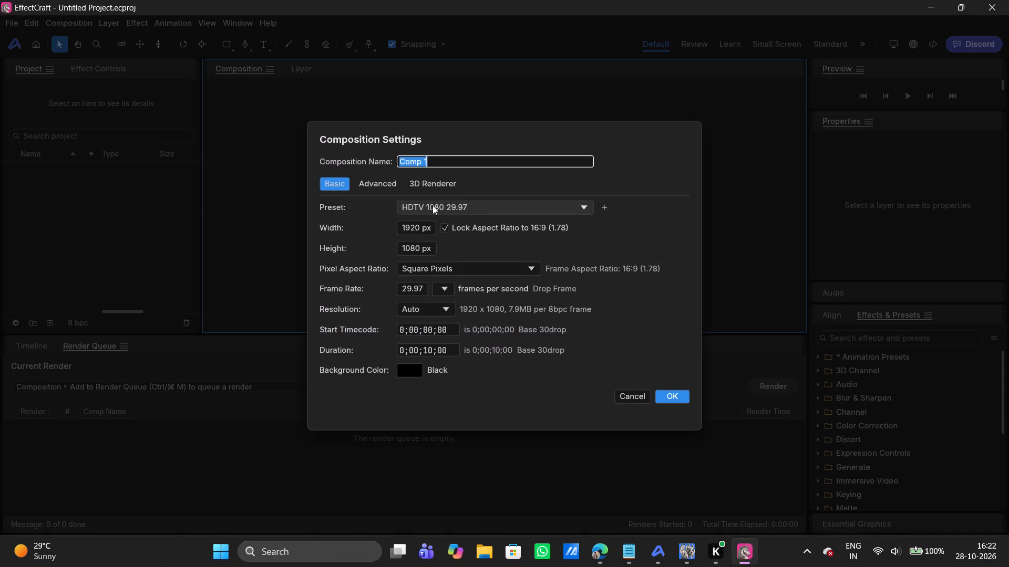
pyautogui.press('BackSpace')
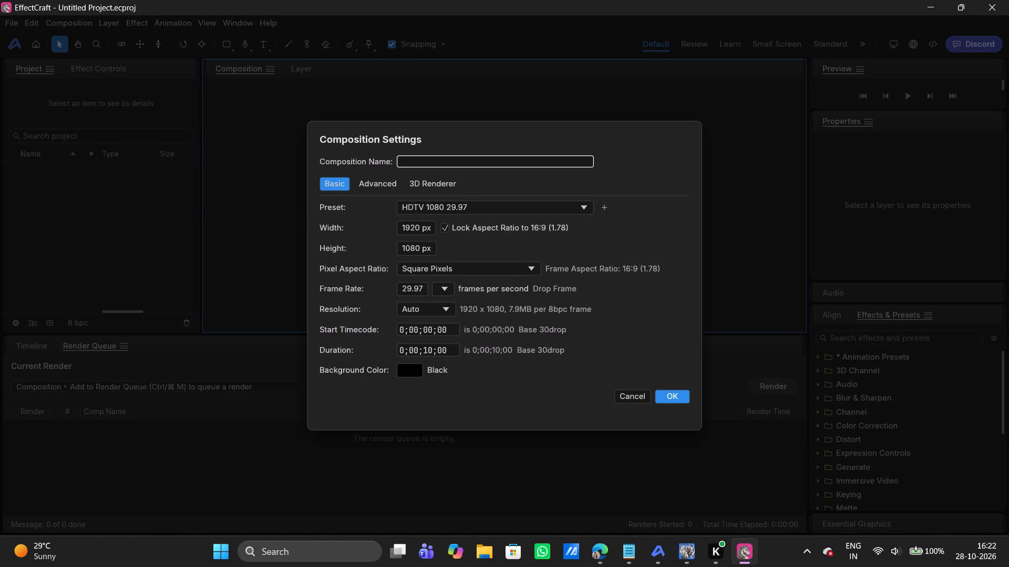
pyautogui.hotkey('shift', 'k')
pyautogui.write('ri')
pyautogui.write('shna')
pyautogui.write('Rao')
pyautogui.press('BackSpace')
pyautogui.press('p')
# Configure the composition with a white FFFFFF background and the Social Media Portrait HD 1080x1920 30 fps preset.
pyautogui.click(408, 369)
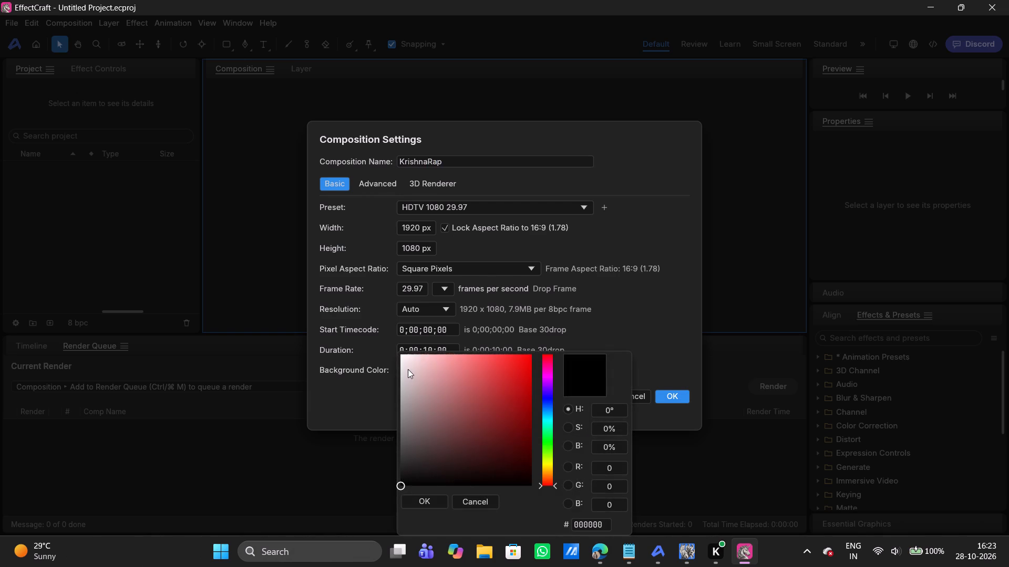
pyautogui.moveTo(417, 382); pyautogui.dragTo(374, 319)
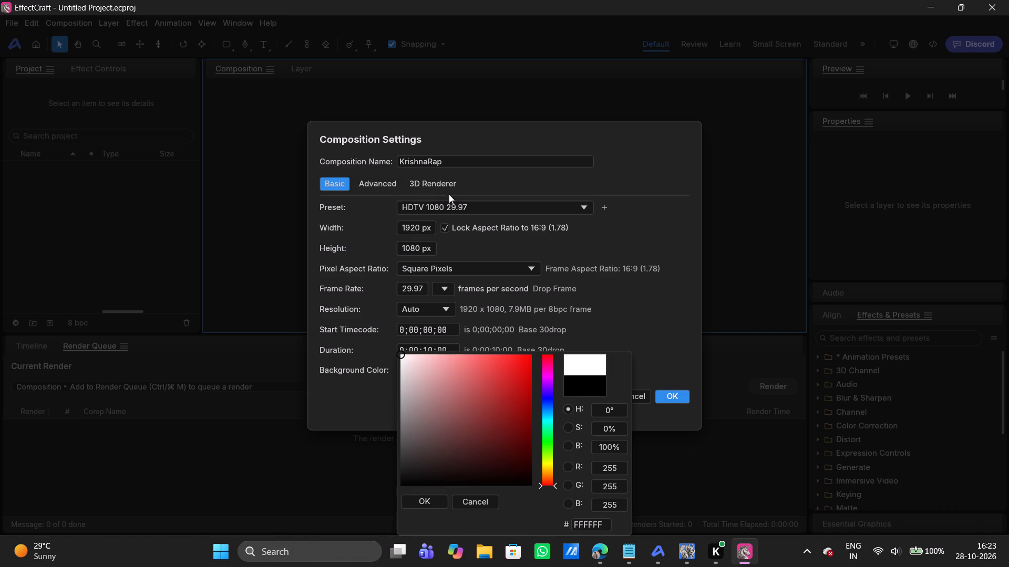
pyautogui.click(451, 203)
pyautogui.click(429, 227)
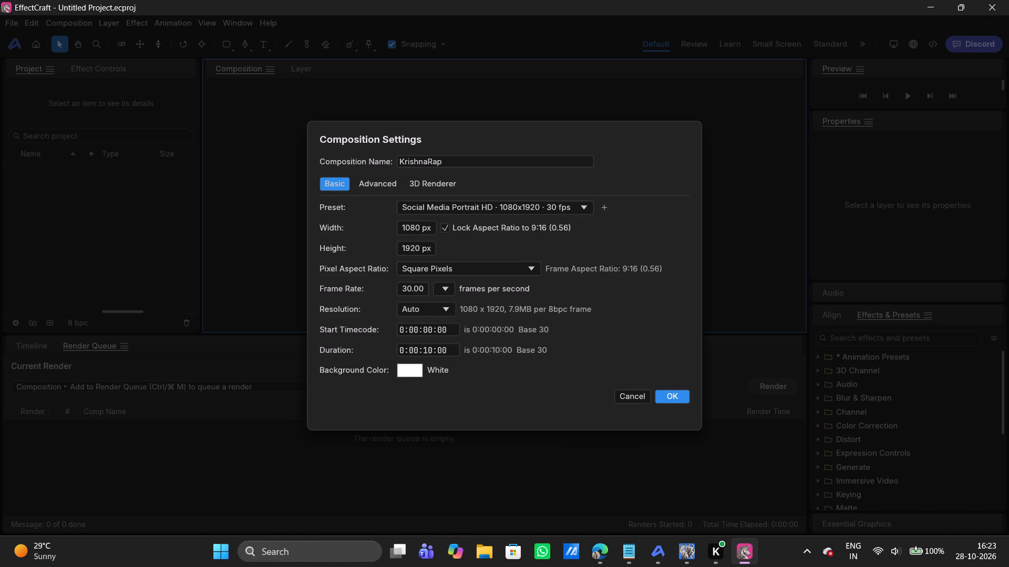